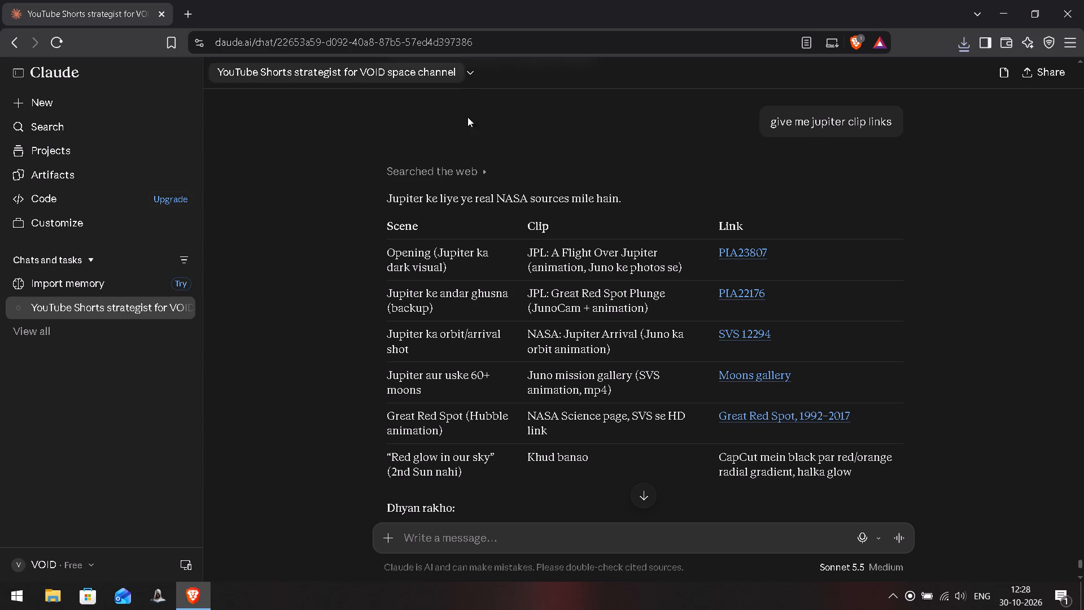
Open the Moons gallery link from the Claude chat and preview the Jupiter's moons animation.
{"action": "left_click", "coordinate": [731, 378]}
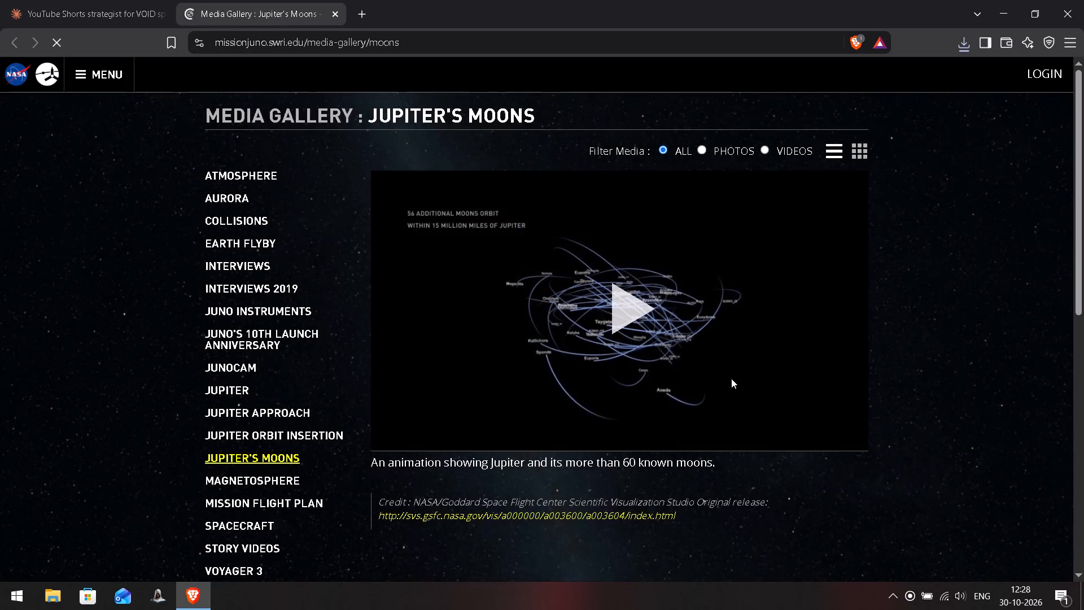
{"action": "scroll", "coordinate": [731, 378], "scroll_direction": "down", "scroll_amount": 1}
{"action": "scroll", "coordinate": [638, 378], "scroll_direction": "down", "scroll_amount": 6}
{"action": "scroll", "coordinate": [590, 361], "scroll_direction": "up", "scroll_amount": 6}
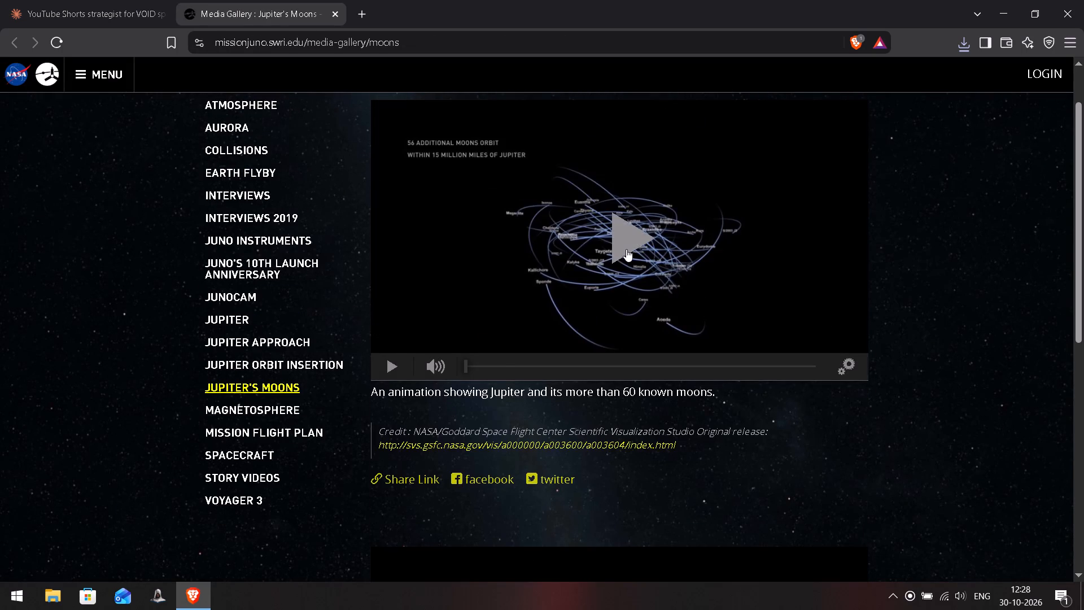
{"action": "left_click", "coordinate": [626, 249]}
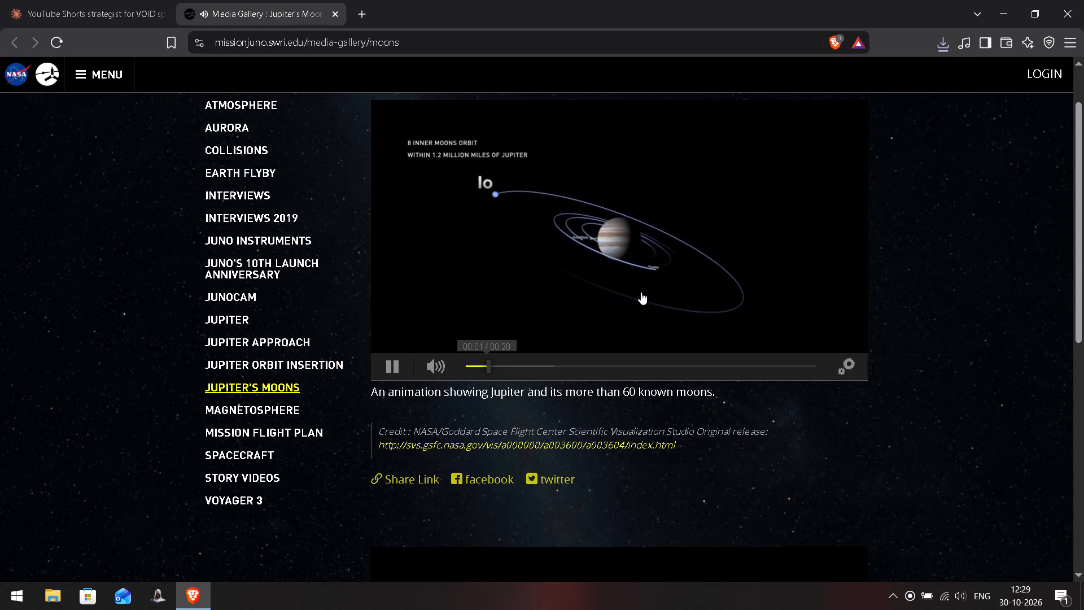
{"action": "left_click", "coordinate": [402, 368]}
Open the high-quality MP4 download of the moons animation and save it as Jupitrer-Moons in the Raw Clips folder.
{"action": "left_click", "coordinate": [850, 369]}
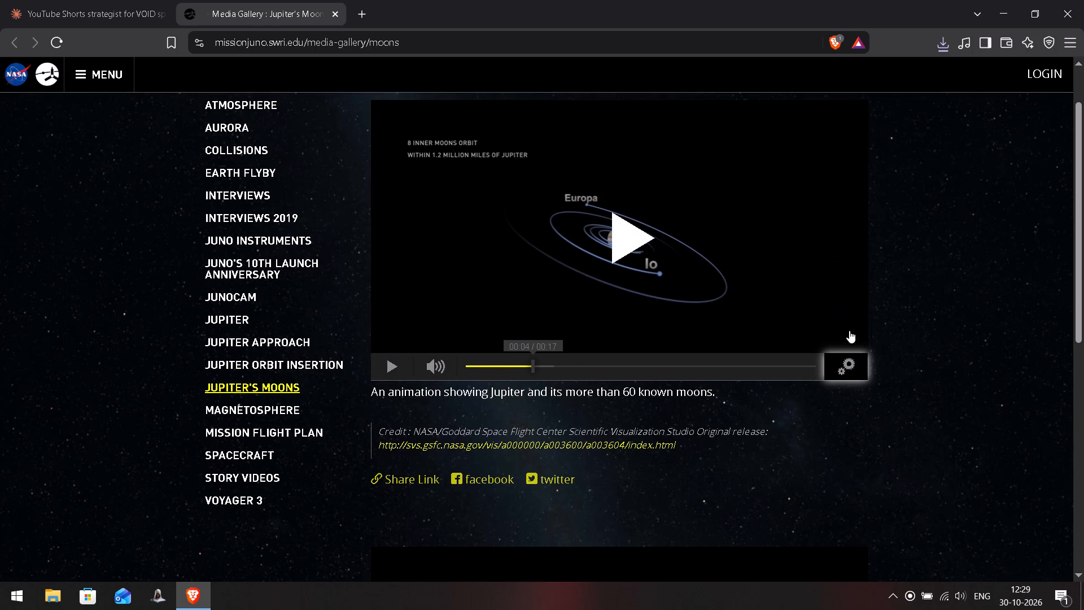
{"action": "left_click", "coordinate": [850, 364]}
{"action": "left_click", "coordinate": [845, 289]}
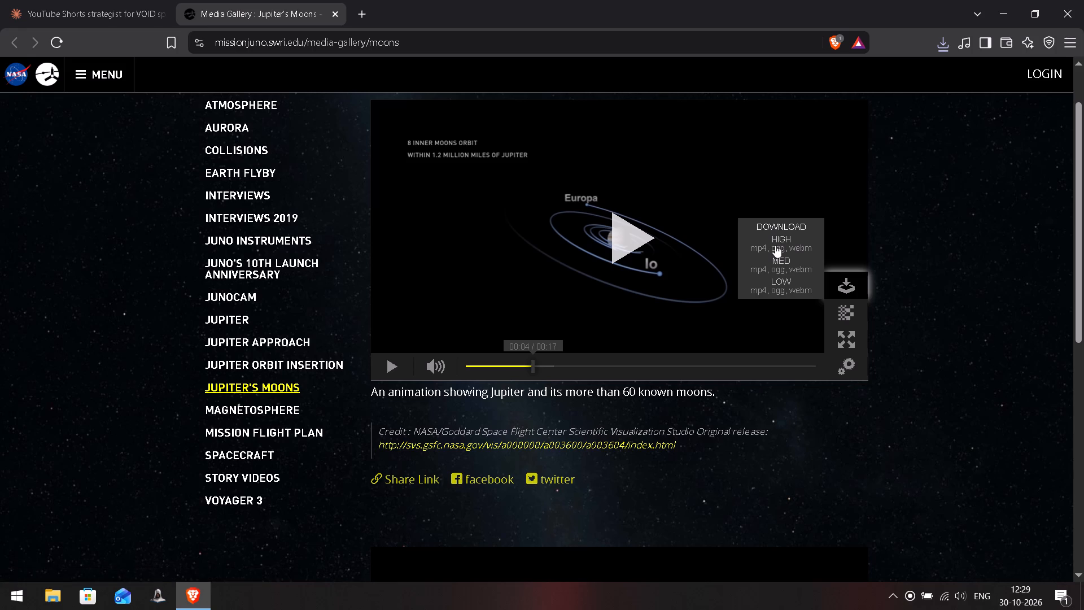
{"action": "left_click", "coordinate": [754, 250]}
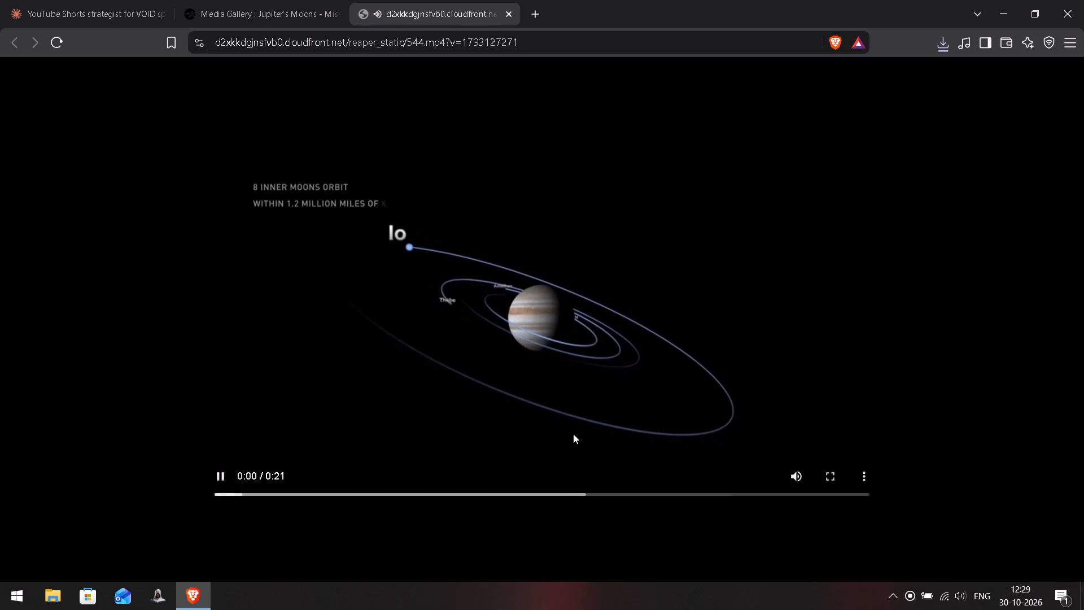
{"action": "left_click", "coordinate": [858, 470]}
{"action": "left_click", "coordinate": [805, 407]}
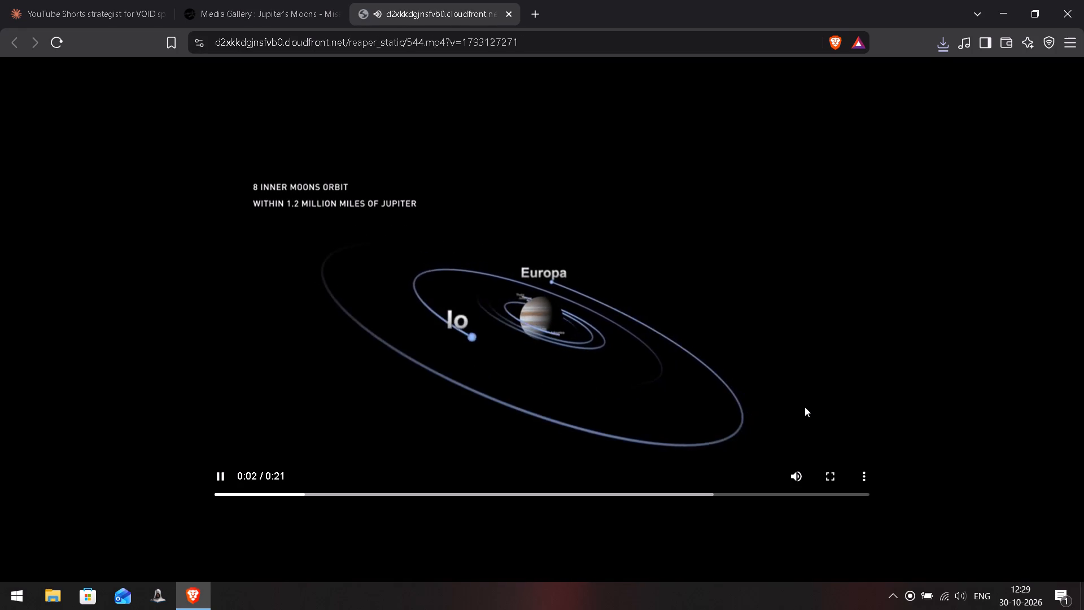
{"action": "left_click", "coordinate": [536, 360]}
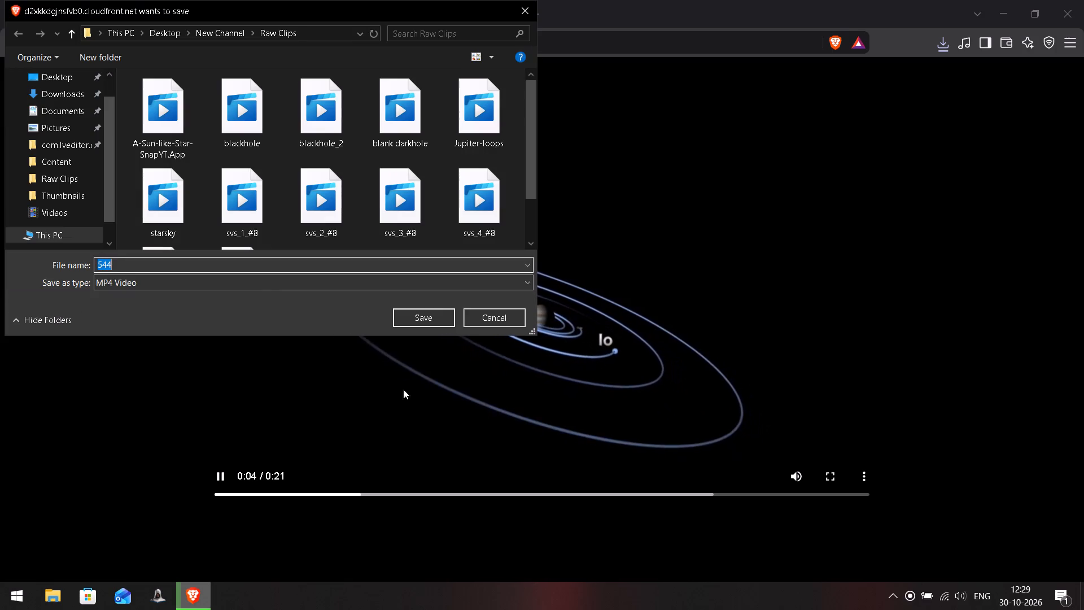
{"action": "type", "text": "Jupitrer"}
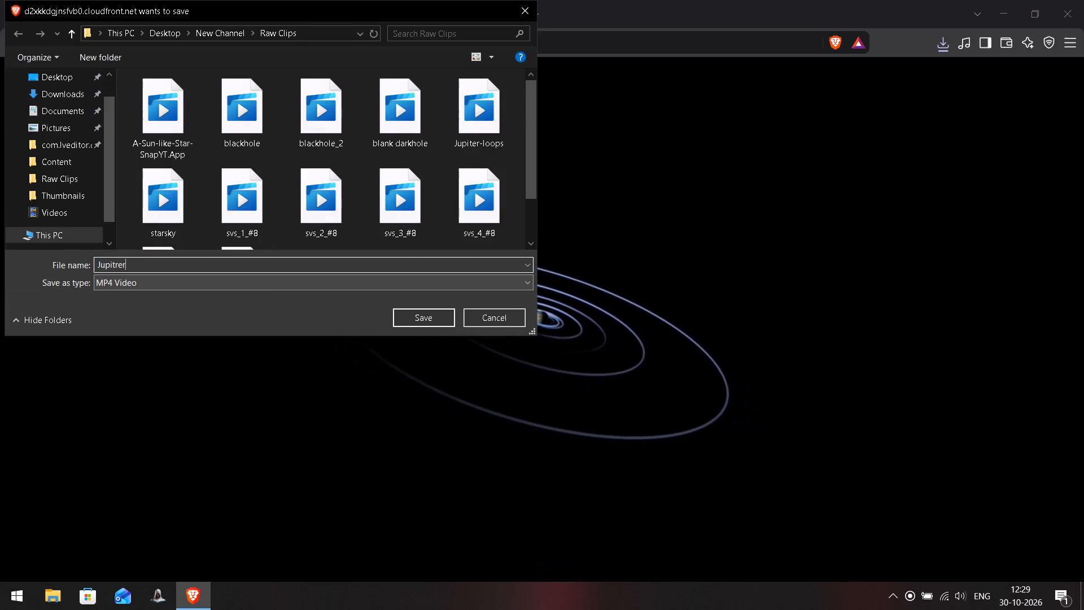
{"action": "key", "text": "minus"}
{"action": "type", "text": "Moons"}
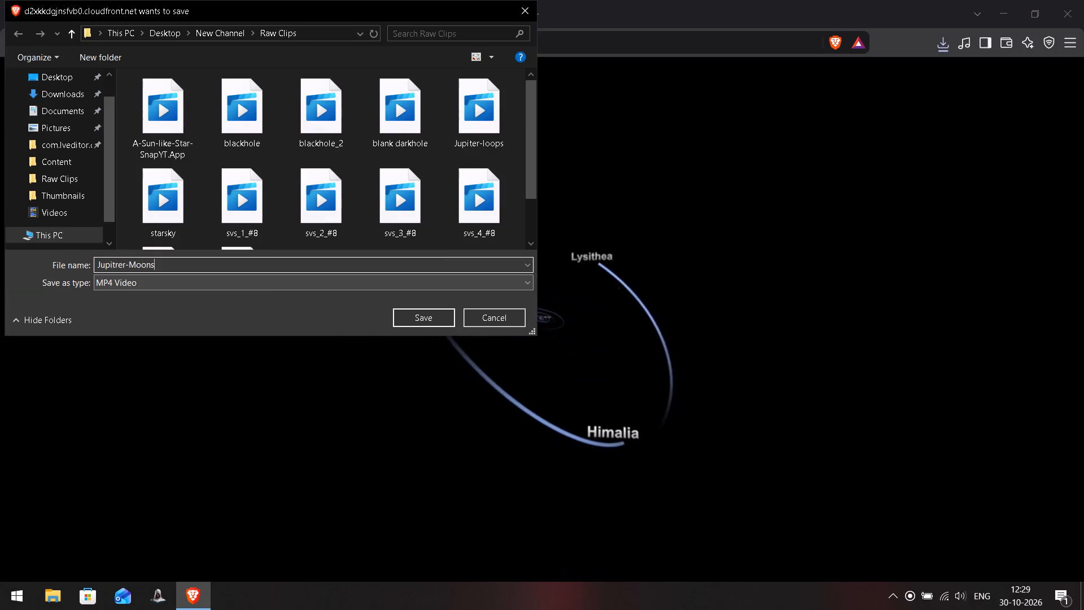
{"action": "key", "text": "Return"}
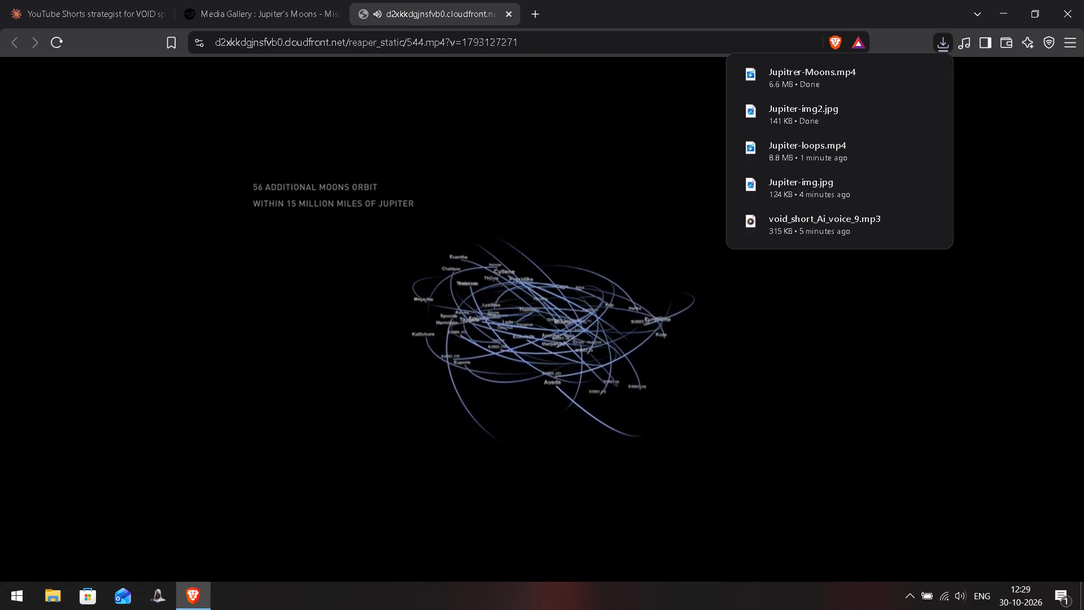
{"action": "left_click", "coordinate": [472, 395]}
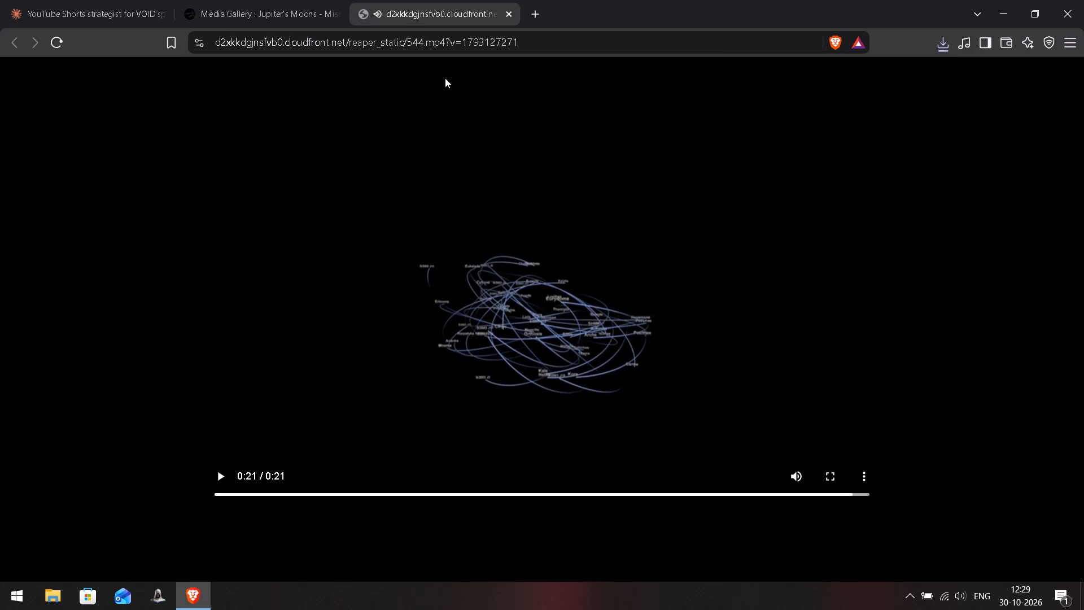
Close the moons video, check the remaining media in the Jupiter's Moons gallery, and close the gallery.
{"action": "left_click", "coordinate": [509, 14]}
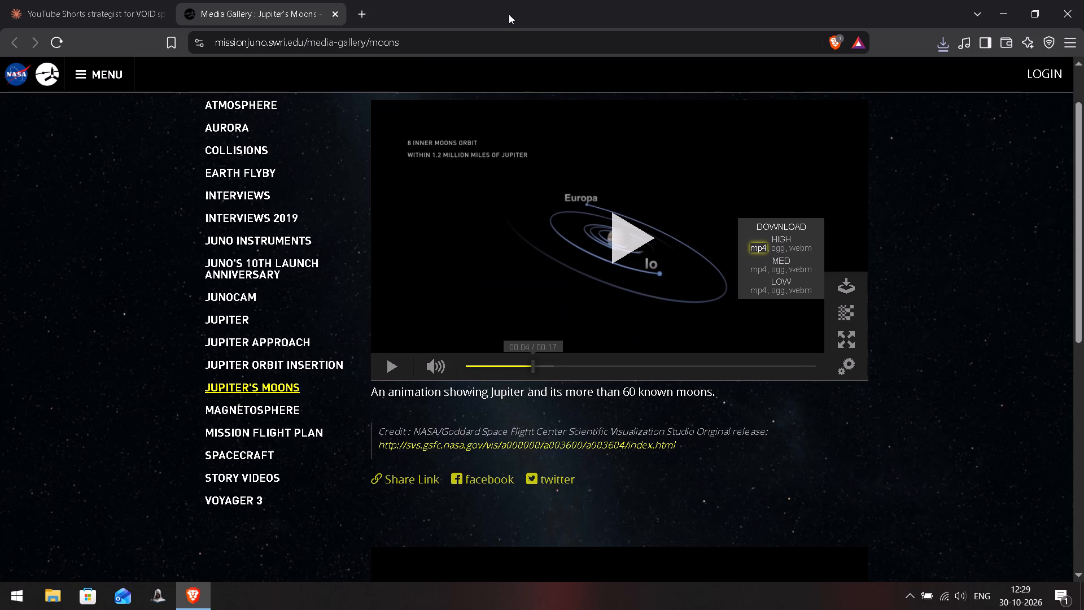
{"action": "scroll", "coordinate": [611, 386], "scroll_direction": "down", "scroll_amount": 8}
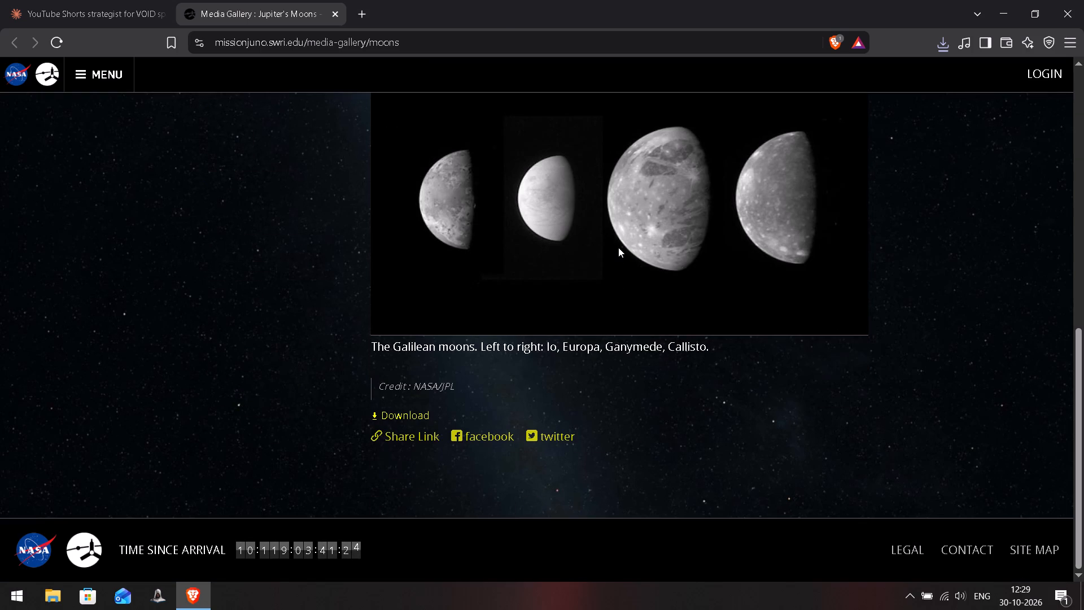
{"action": "scroll", "coordinate": [373, 237], "scroll_direction": "up", "scroll_amount": 6}
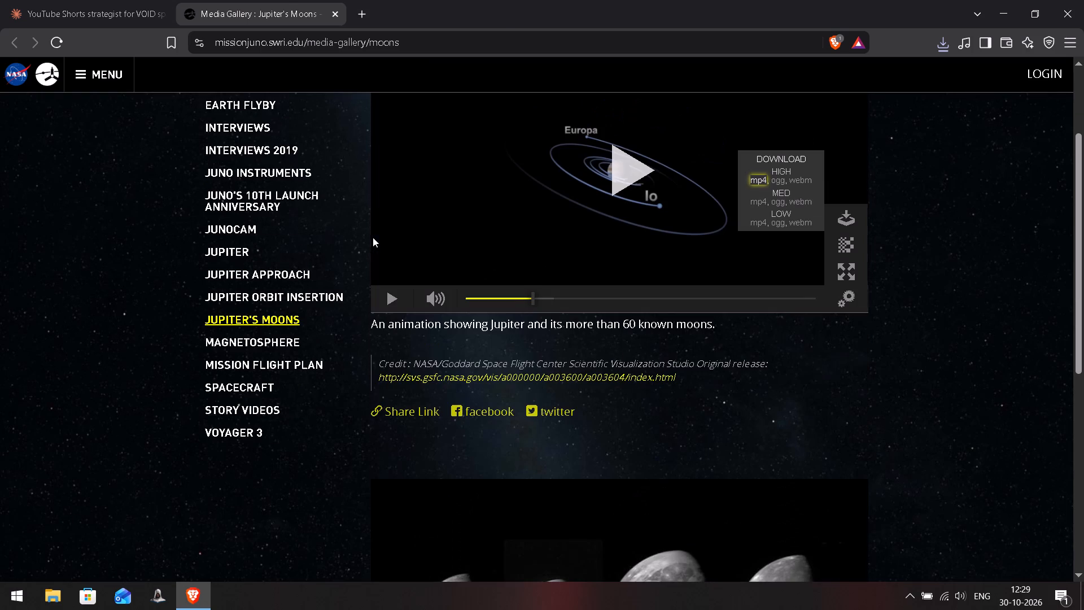
{"action": "key", "text": "ctrl+w"}
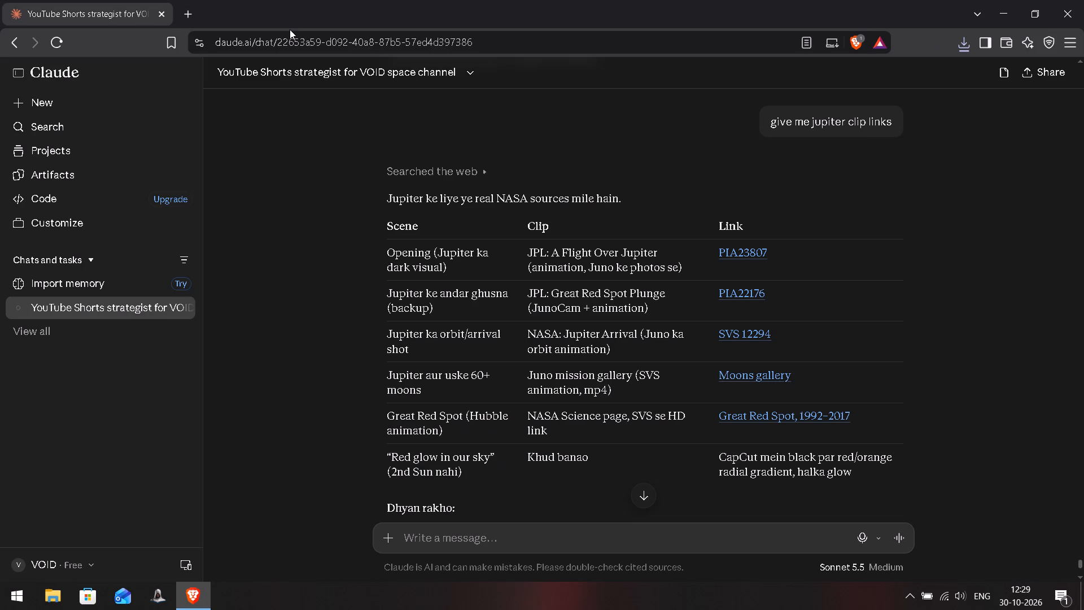
Open the Great Red Spot, 1992–2017 link from the Claude chat and examine the page's Jupiter images, animation and video.
{"action": "left_click", "coordinate": [760, 418]}
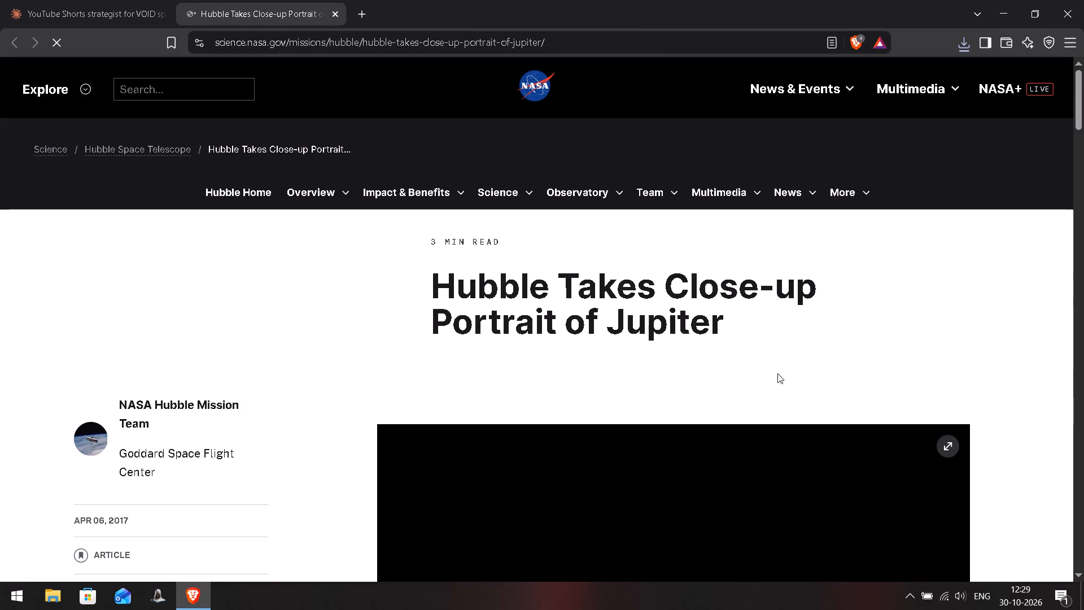
{"action": "scroll", "coordinate": [693, 364], "scroll_direction": "down", "scroll_amount": 3}
{"action": "scroll", "coordinate": [469, 359], "scroll_direction": "down", "scroll_amount": 2}
{"action": "scroll", "coordinate": [490, 344], "scroll_direction": "up", "scroll_amount": 1}
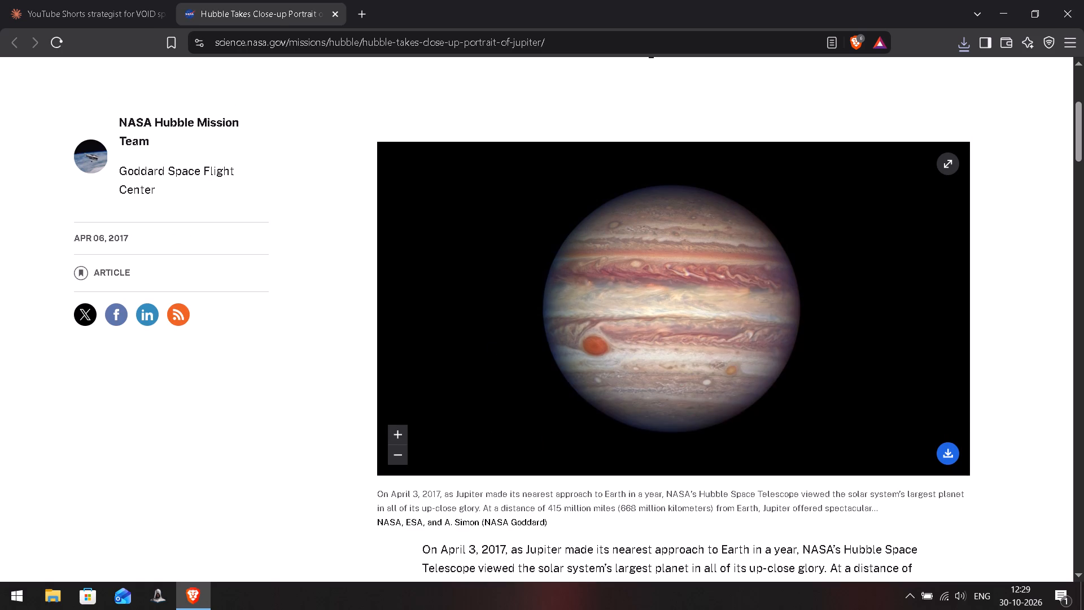
{"action": "left_click", "coordinate": [597, 352]}
{"action": "scroll", "coordinate": [597, 352], "scroll_direction": "up", "scroll_amount": 3}
{"action": "scroll", "coordinate": [597, 352], "scroll_direction": "down", "scroll_amount": 4}
{"action": "scroll", "coordinate": [662, 387], "scroll_direction": "down", "scroll_amount": 10}
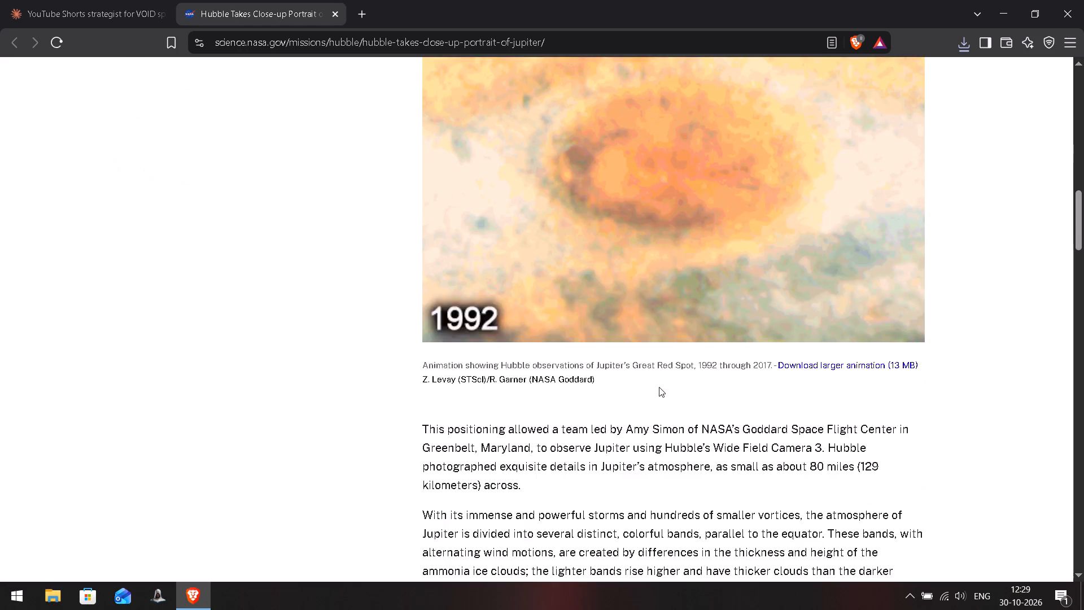
{"action": "scroll", "coordinate": [659, 387], "scroll_direction": "up", "scroll_amount": 4}
{"action": "scroll", "coordinate": [659, 387], "scroll_direction": "down", "scroll_amount": 16}
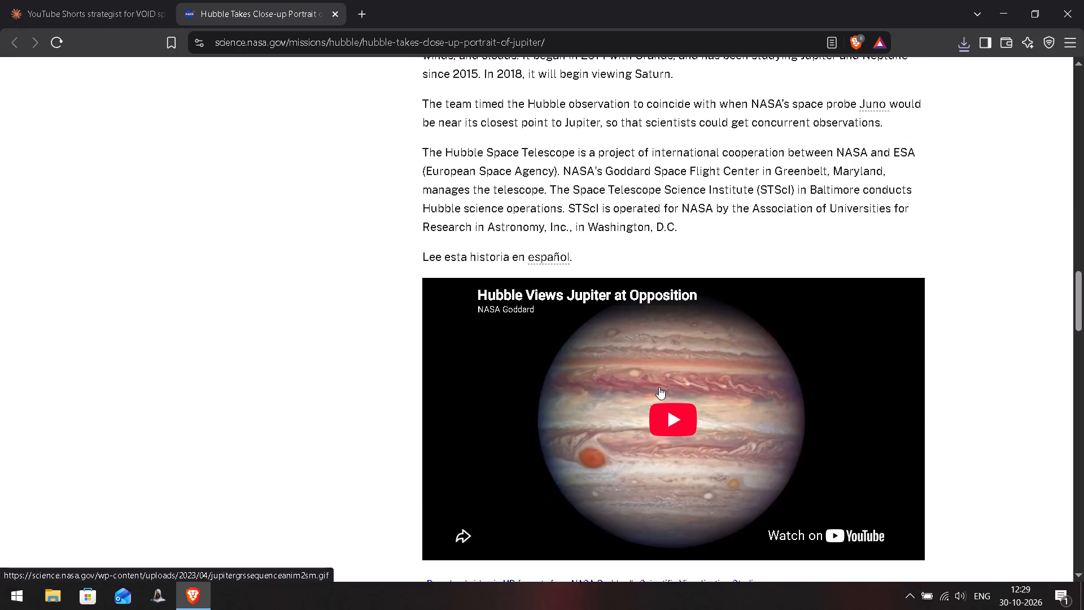
{"action": "scroll", "coordinate": [659, 387], "scroll_direction": "down", "scroll_amount": 3}
{"action": "scroll", "coordinate": [659, 387], "scroll_direction": "up", "scroll_amount": 4}
{"action": "scroll", "coordinate": [659, 387], "scroll_direction": "down", "scroll_amount": 1}
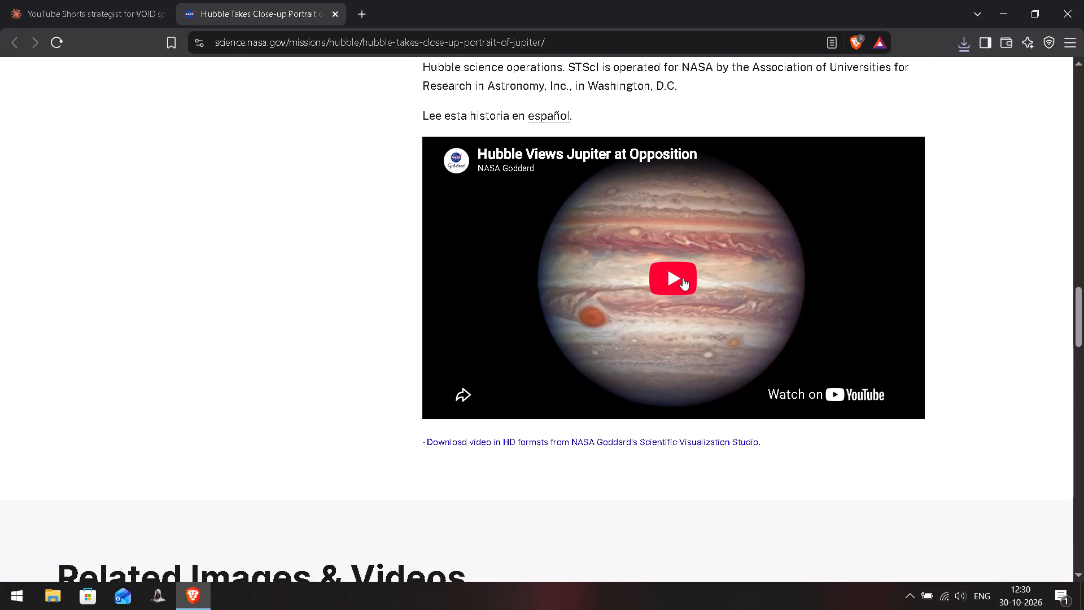
Play the Hubble Views Jupiter at Opposition video in full screen, skim through its opening part, and exit full screen.
{"action": "left_click", "coordinate": [683, 278]}
{"action": "left_click", "coordinate": [887, 344]}
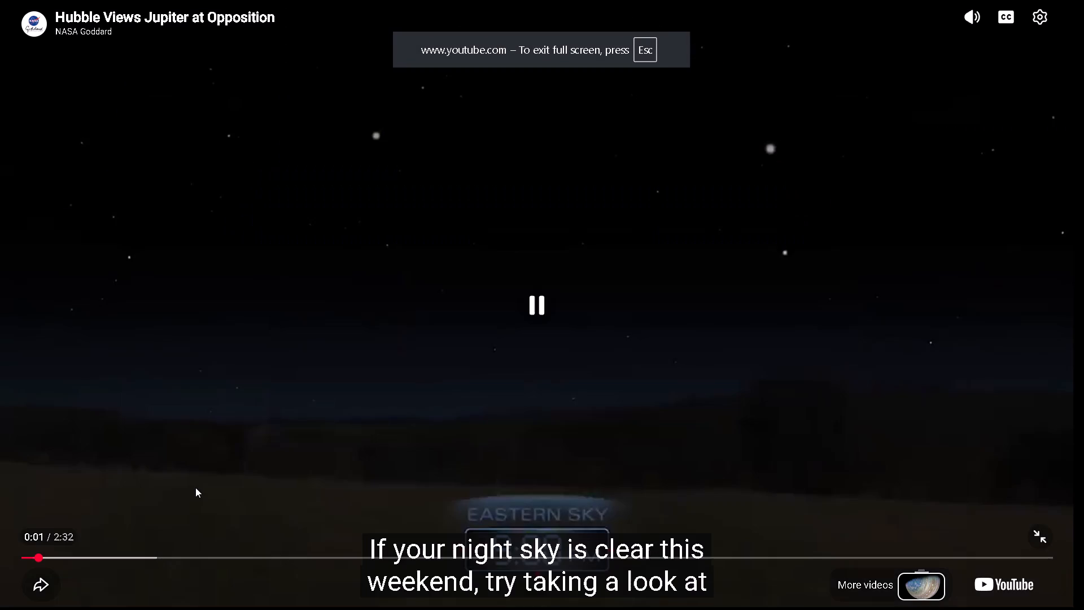
{"action": "left_click", "coordinate": [81, 557]}
{"action": "left_click", "coordinate": [115, 557]}
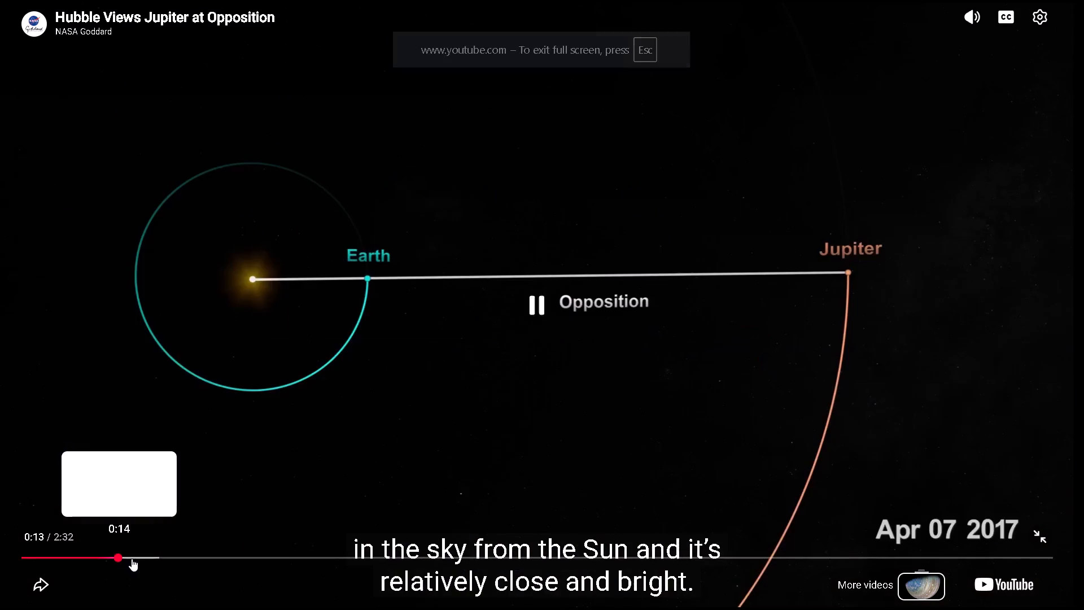
{"action": "left_click", "coordinate": [160, 559]}
{"action": "left_click", "coordinate": [200, 559]}
{"action": "left_click", "coordinate": [278, 562]}
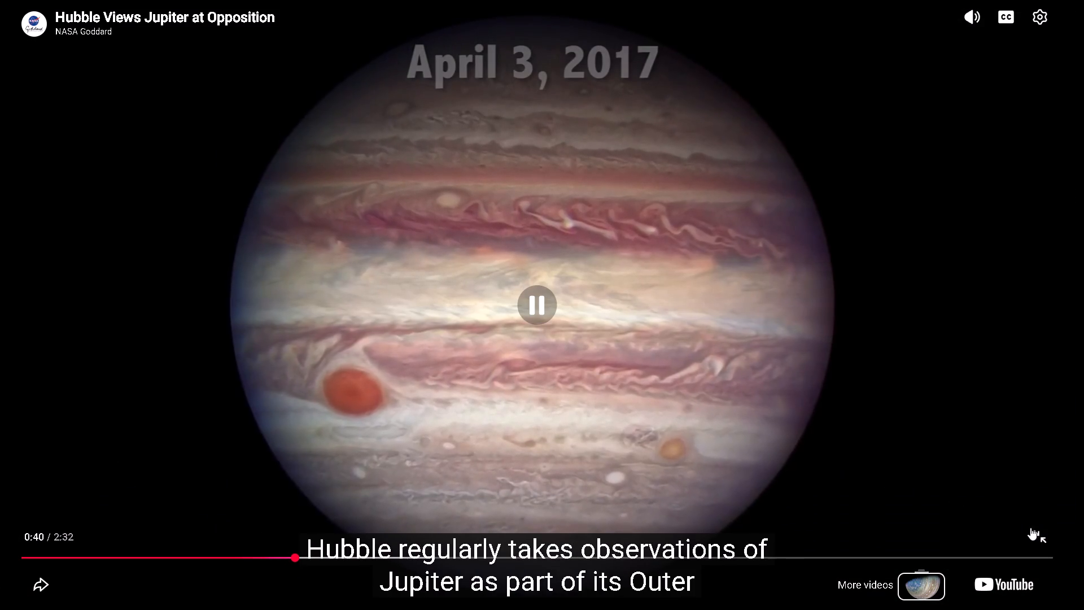
{"action": "left_click", "coordinate": [1031, 535]}
{"action": "left_click", "coordinate": [748, 320]}
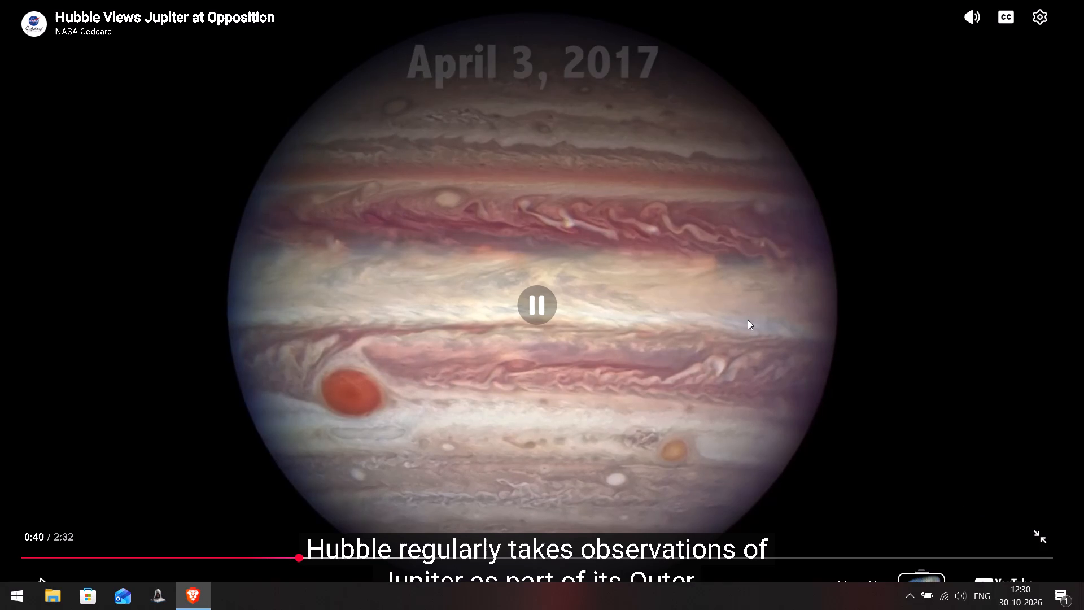
Open the download page of the full-disc Jupiter portrait at the top of the Hubble article.
{"action": "scroll", "coordinate": [751, 284], "scroll_direction": "up", "scroll_amount": 16}
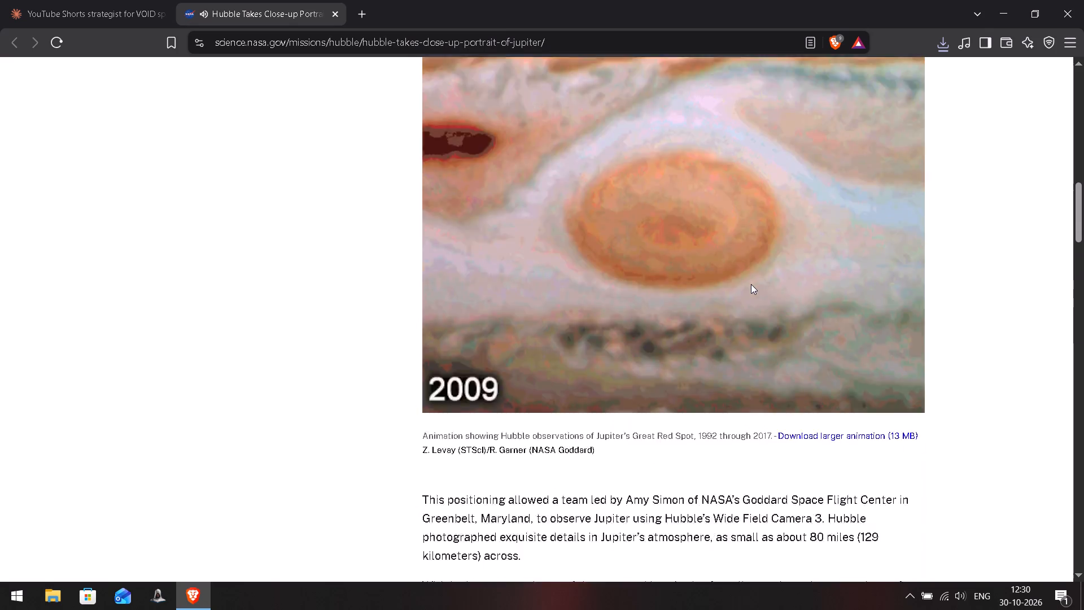
{"action": "scroll", "coordinate": [751, 284], "scroll_direction": "up", "scroll_amount": 6}
{"action": "left_click", "coordinate": [945, 381]}
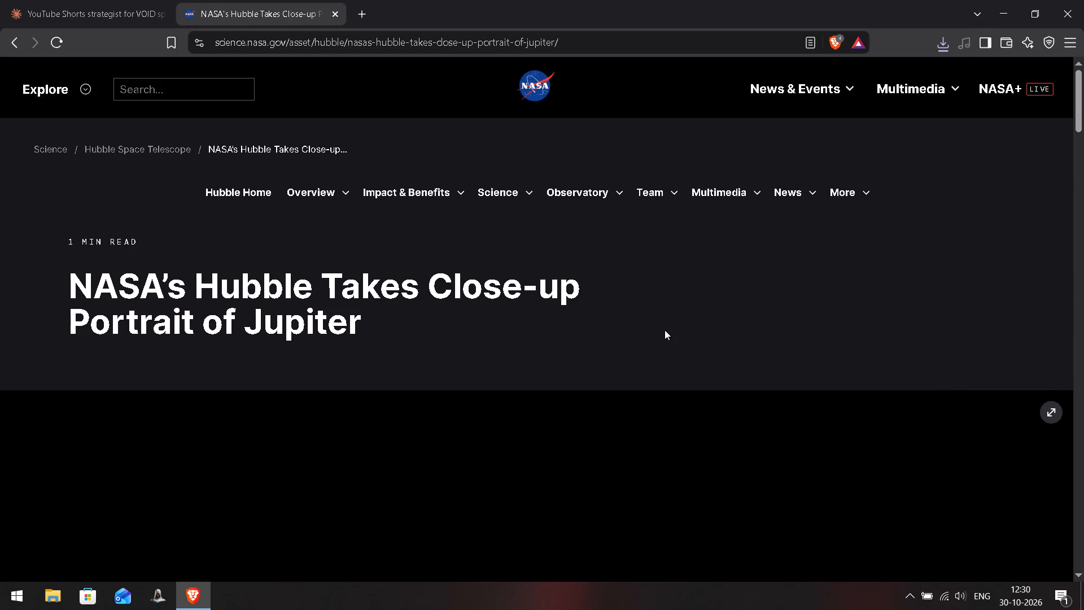
{"action": "scroll", "coordinate": [685, 334], "scroll_direction": "down", "scroll_amount": 7}
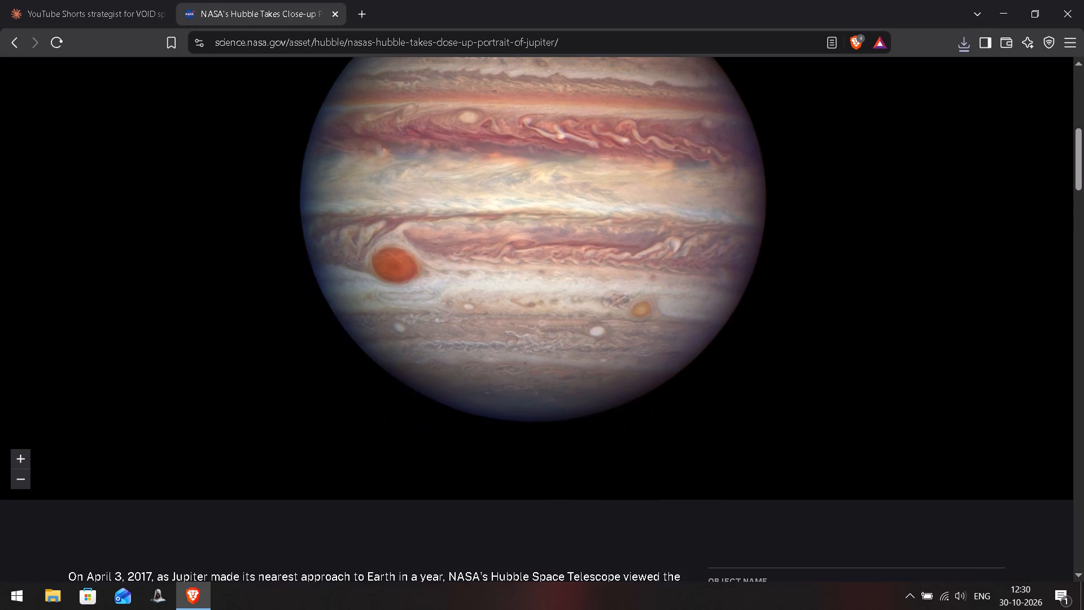
{"action": "left_click", "coordinate": [474, 273]}
{"action": "right_click", "coordinate": [474, 273]}
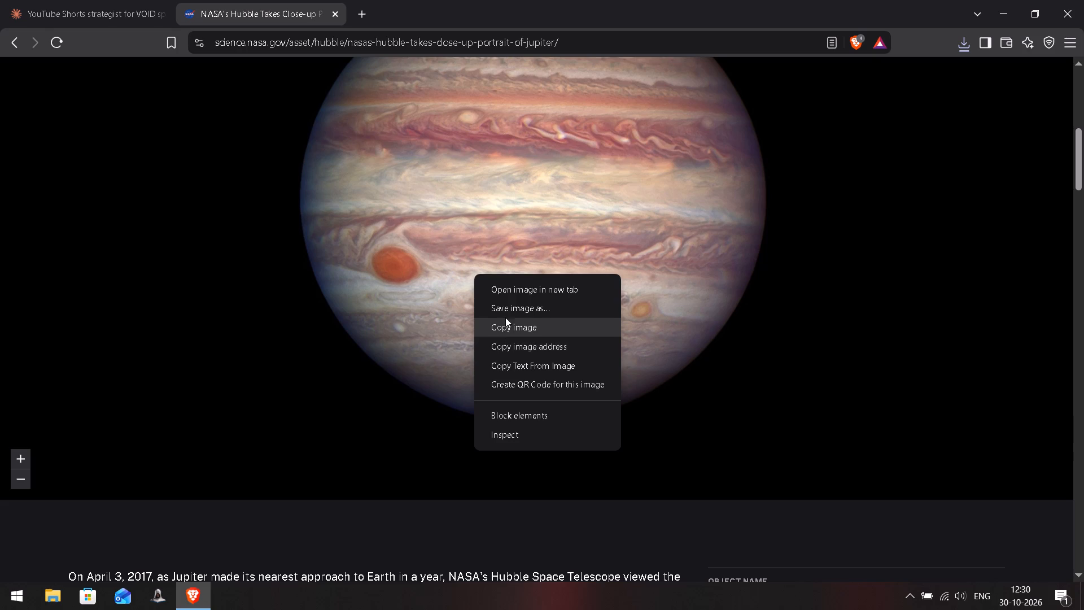
{"action": "left_click", "coordinate": [505, 310]}
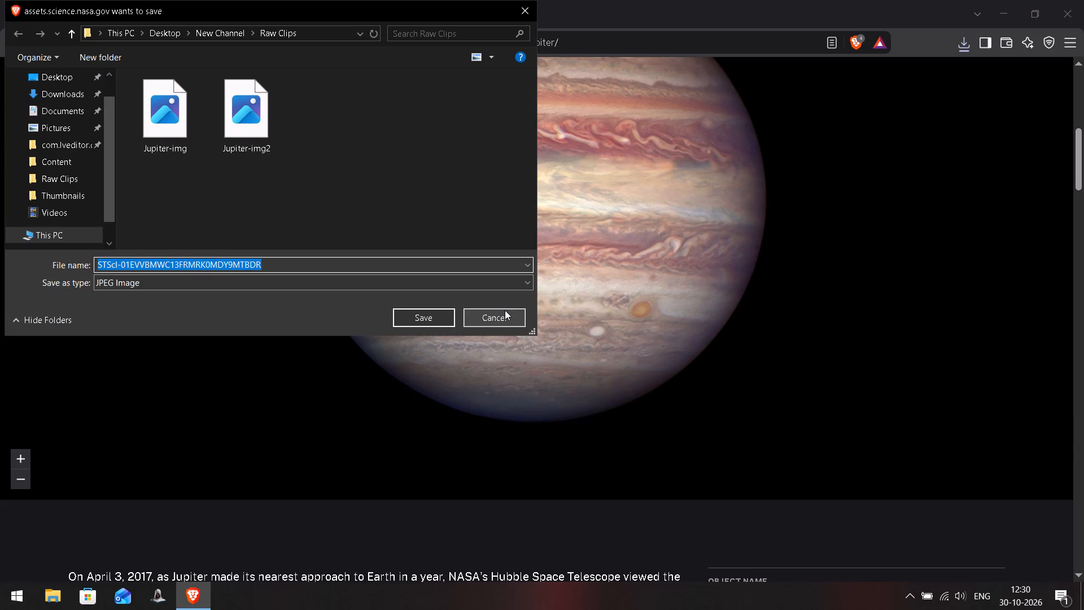
{"action": "type", "text": "jUPITER"}
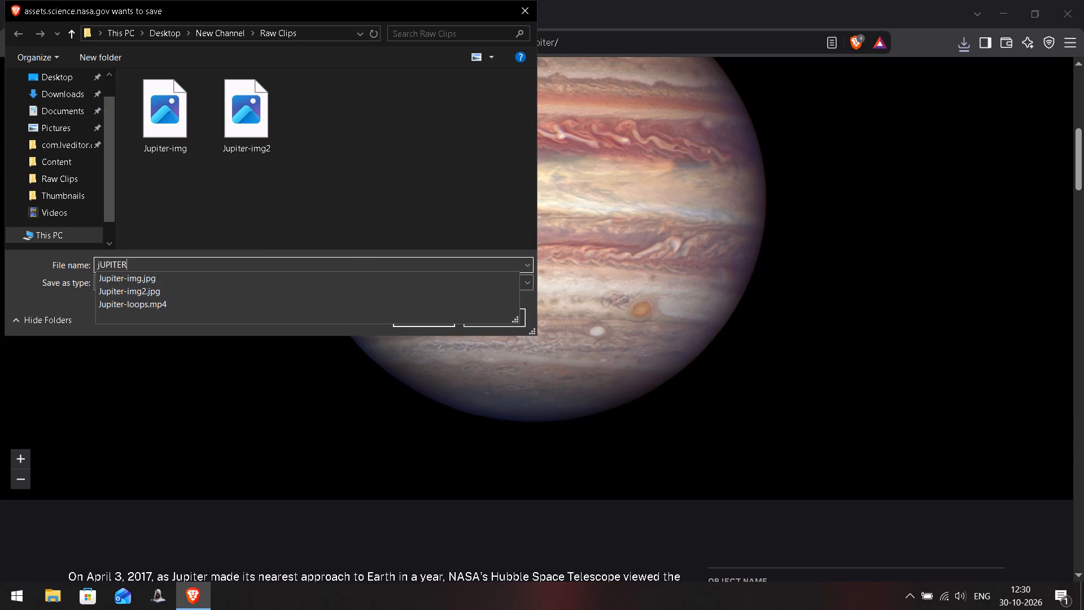
{"action": "key", "text": "BackSpace"}
{"action": "key", "text": "BackSpace"}
{"action": "key", "text": "BackSpace"}
{"action": "key", "text": "BackSpace"}
{"action": "key", "text": "BackSpace"}
{"action": "key", "text": "BackSpace"}
{"action": "key", "text": "BackSpace"}
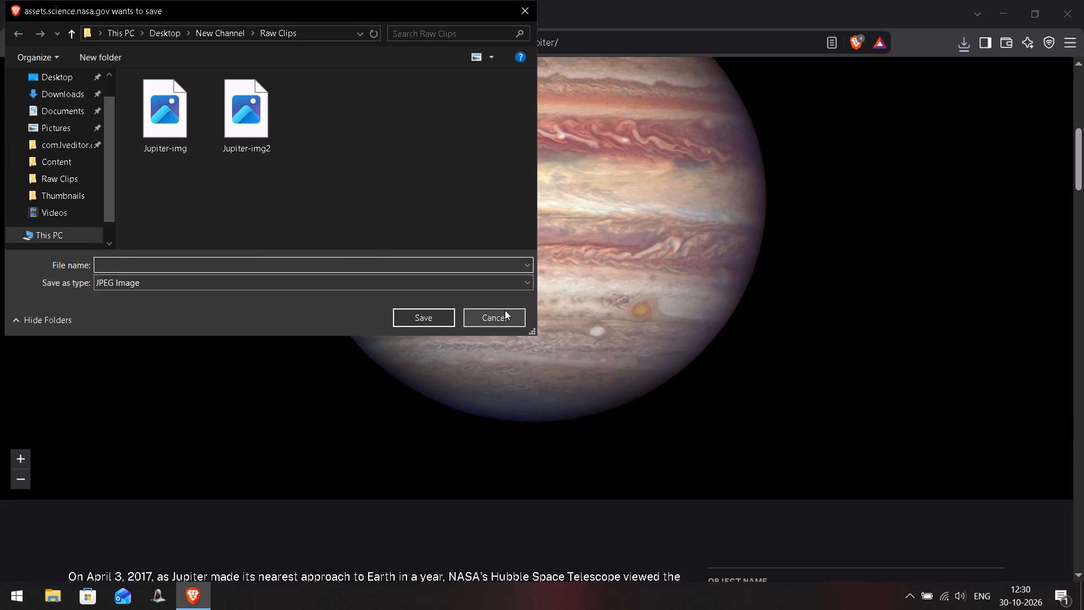
{"action": "type", "text": "Ju"}
{"action": "type", "text": "piter"}
{"action": "key", "text": "minus"}
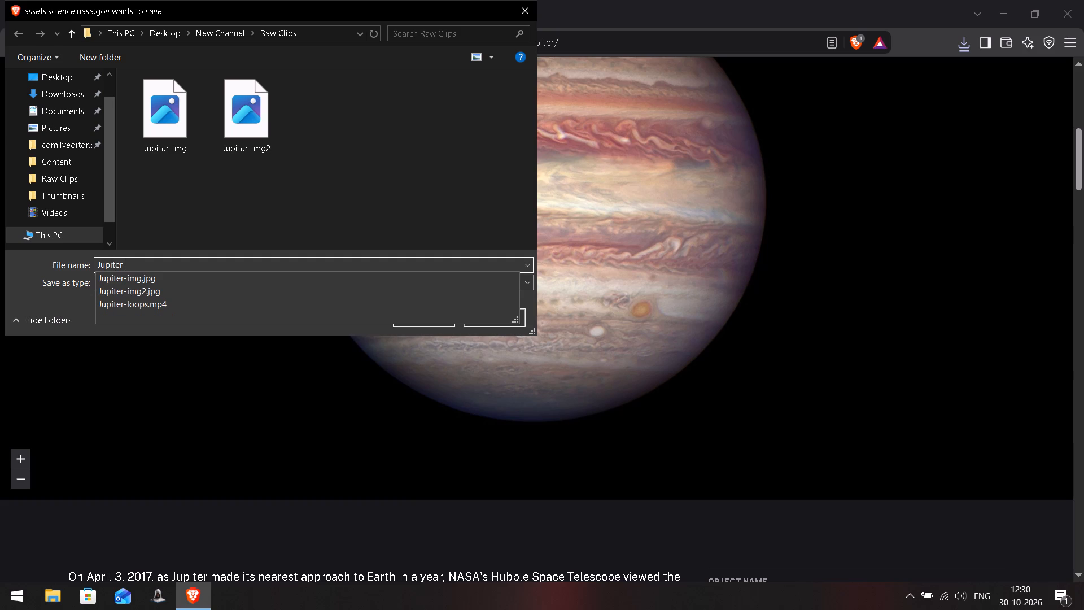
{"action": "key", "text": "shift+e"}
{"action": "key", "text": "BackSpace"}
{"action": "type", "text": "Red"}
{"action": "type", "text": "Spot"}
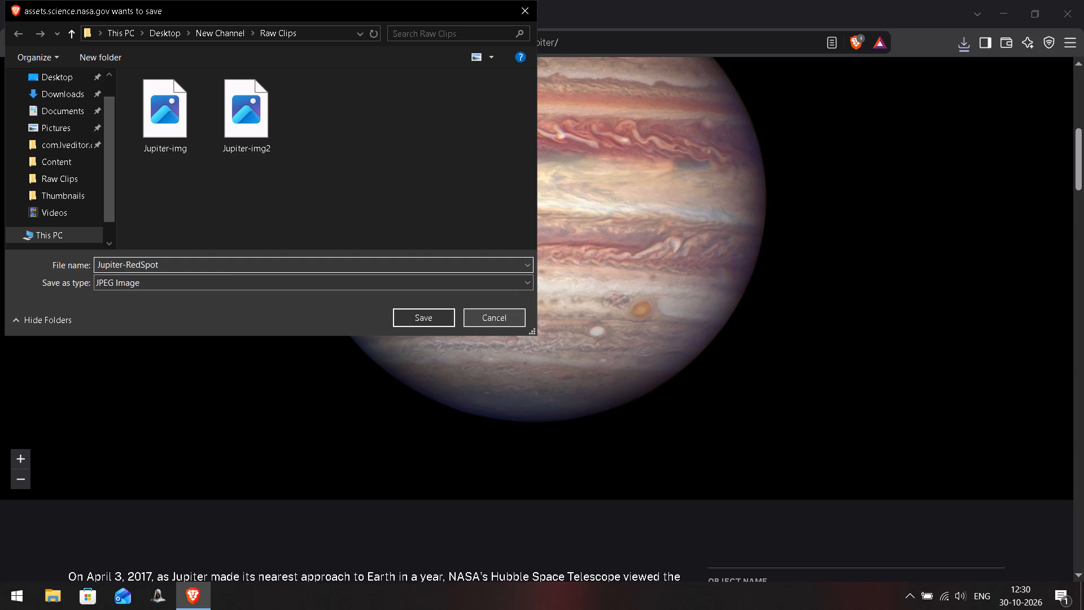
{"action": "key", "text": "Left"}
{"action": "left_click", "coordinate": [433, 324]}
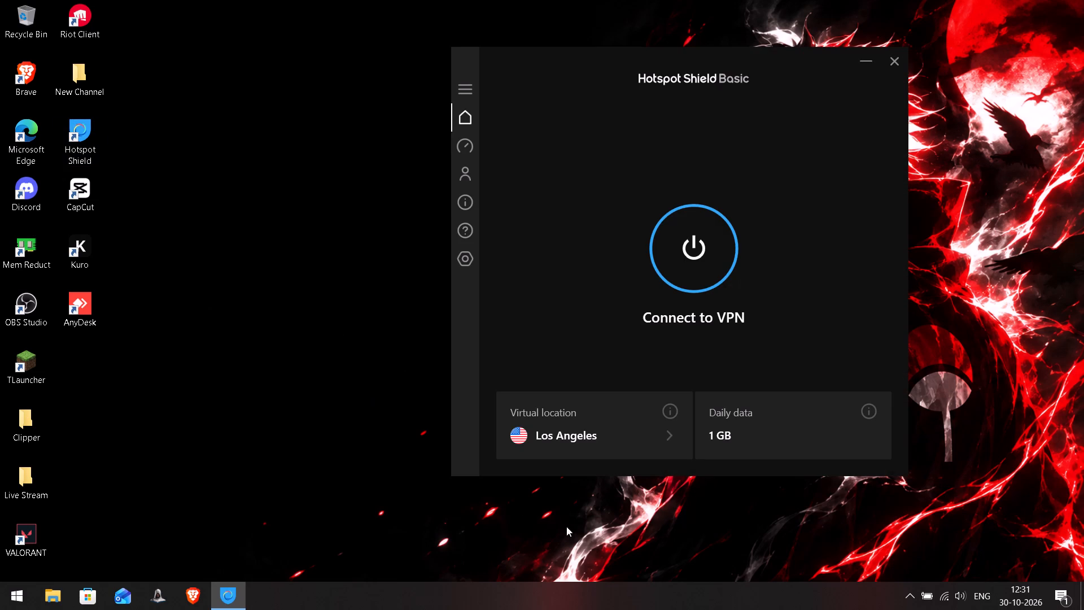
Connect the Hotspot Shield VPN with Los Angeles as the virtual location and close its window.
{"action": "left_click", "coordinate": [685, 229]}
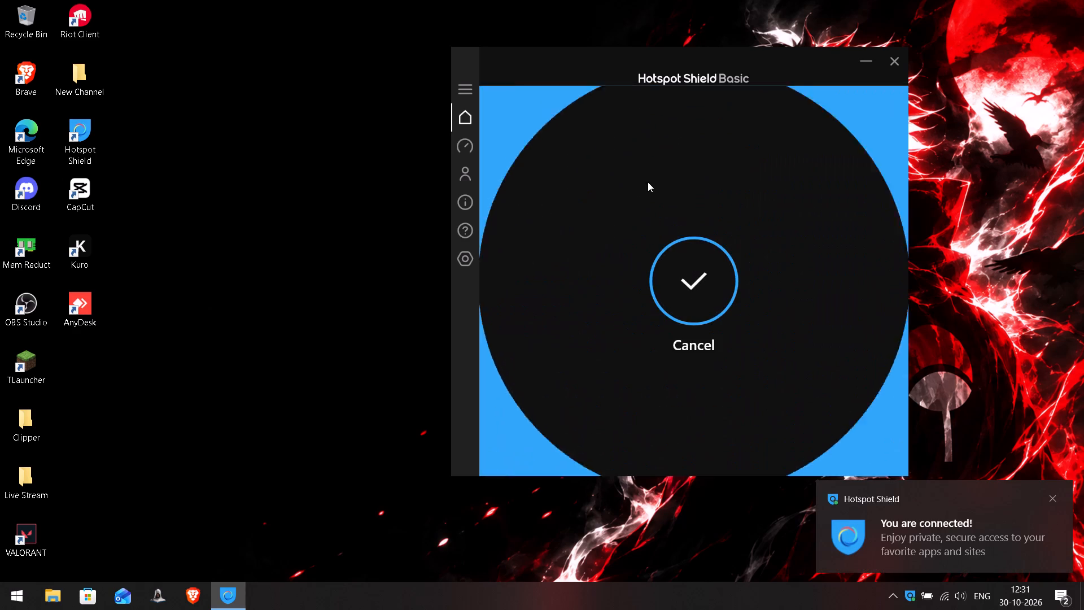
{"action": "left_click", "coordinate": [886, 64]}
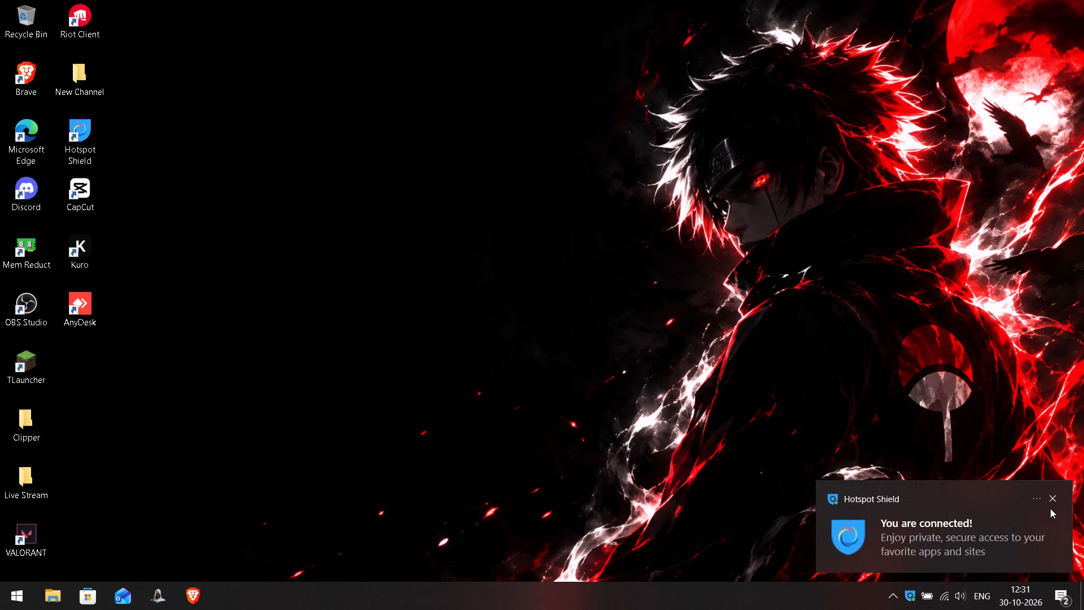
Dismiss the Hotspot Shield pop-up and clear the Hotspot Shield and Java Update Checker notifications from the action center.
{"action": "left_click", "coordinate": [1054, 500]}
{"action": "left_click", "coordinate": [1056, 596]}
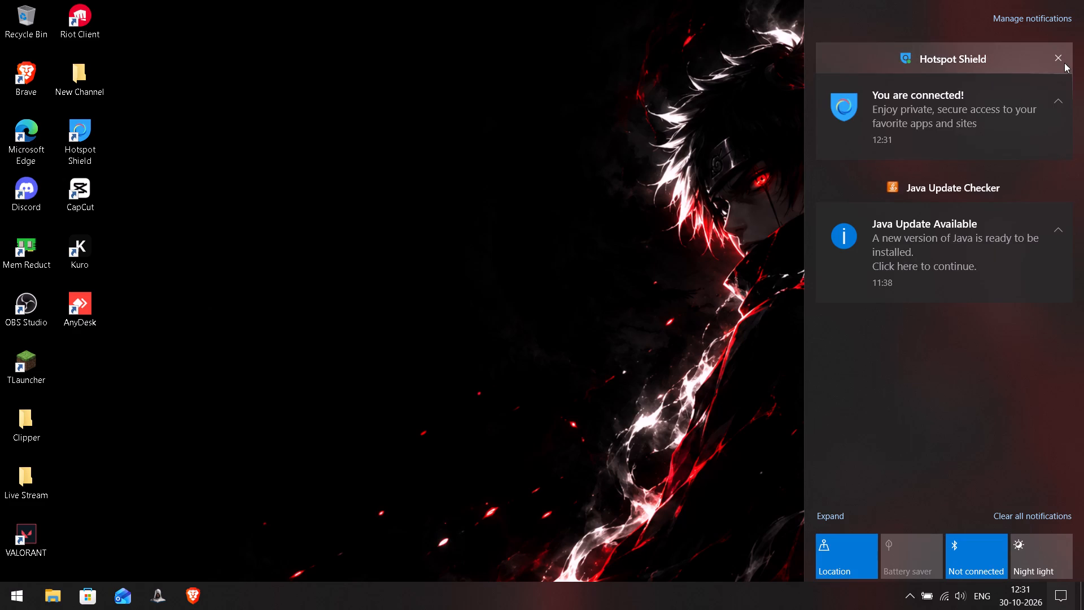
{"action": "left_click", "coordinate": [1060, 58]}
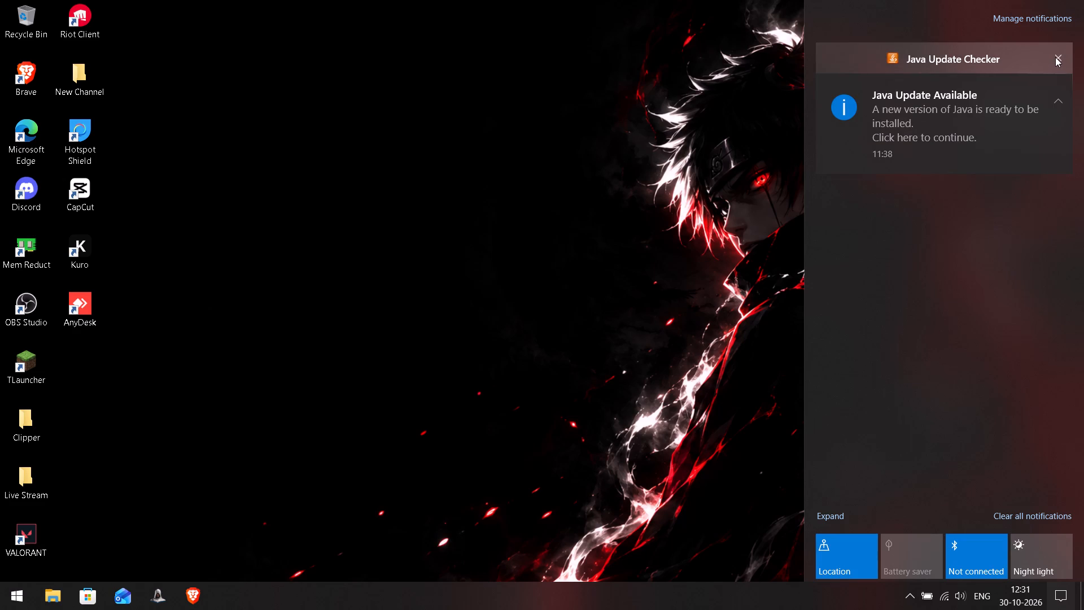
{"action": "left_click", "coordinate": [1056, 57]}
{"action": "left_click", "coordinate": [613, 208]}
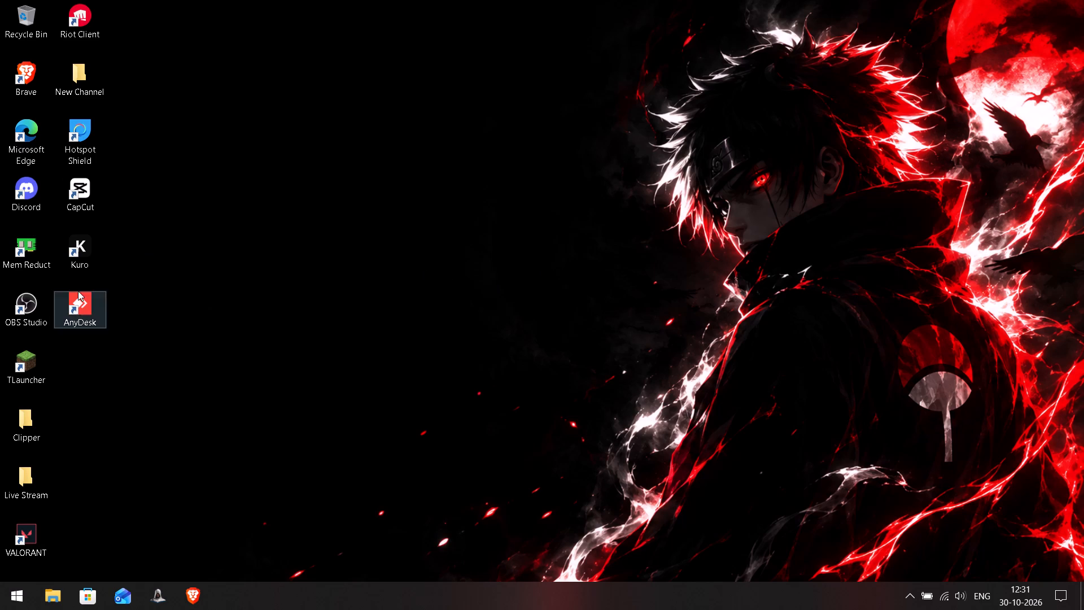
Launch the CapCut video editor from the desktop.
{"action": "double_click", "coordinate": [80, 197]}
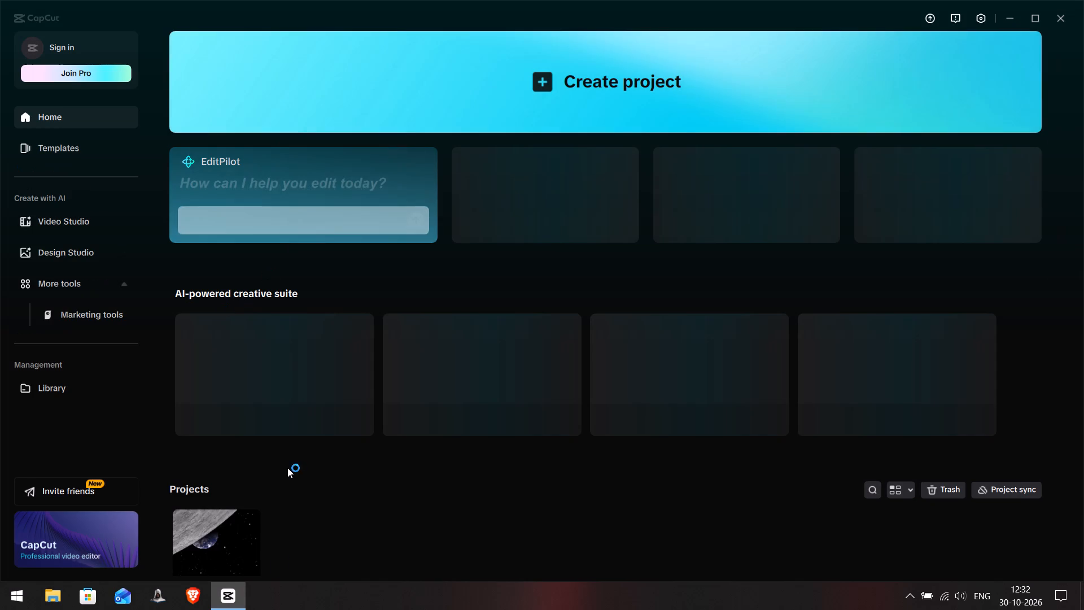
Switch to CapCut and dismiss the Pro offer on its home screen.
{"action": "scroll", "coordinate": [247, 511], "scroll_direction": "down", "scroll_amount": 10}
{"action": "scroll", "coordinate": [488, 454], "scroll_direction": "down", "scroll_amount": 3}
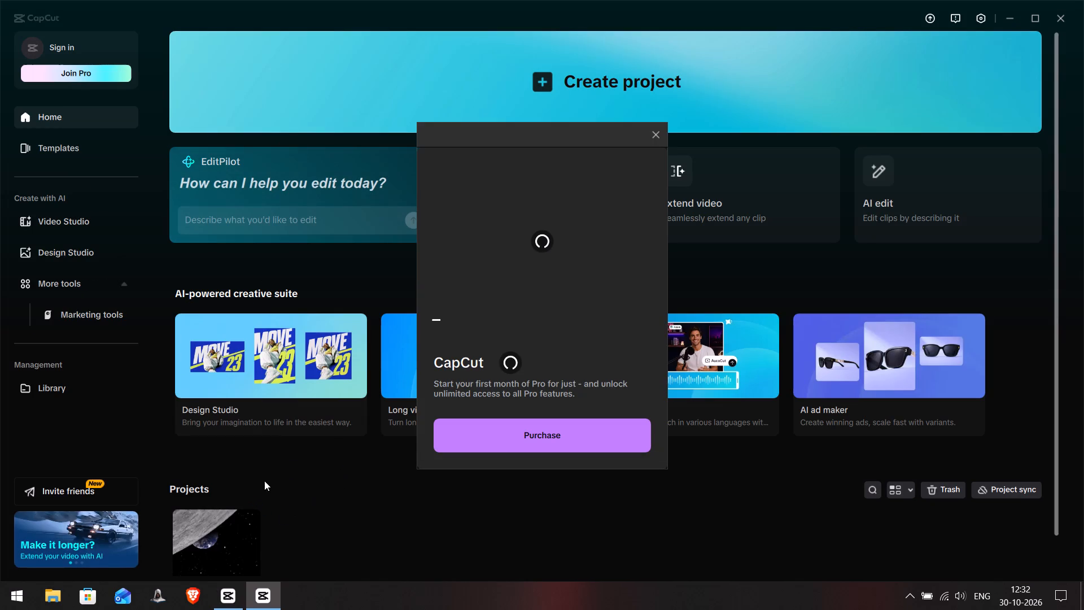
{"action": "left_click", "coordinate": [662, 137]}
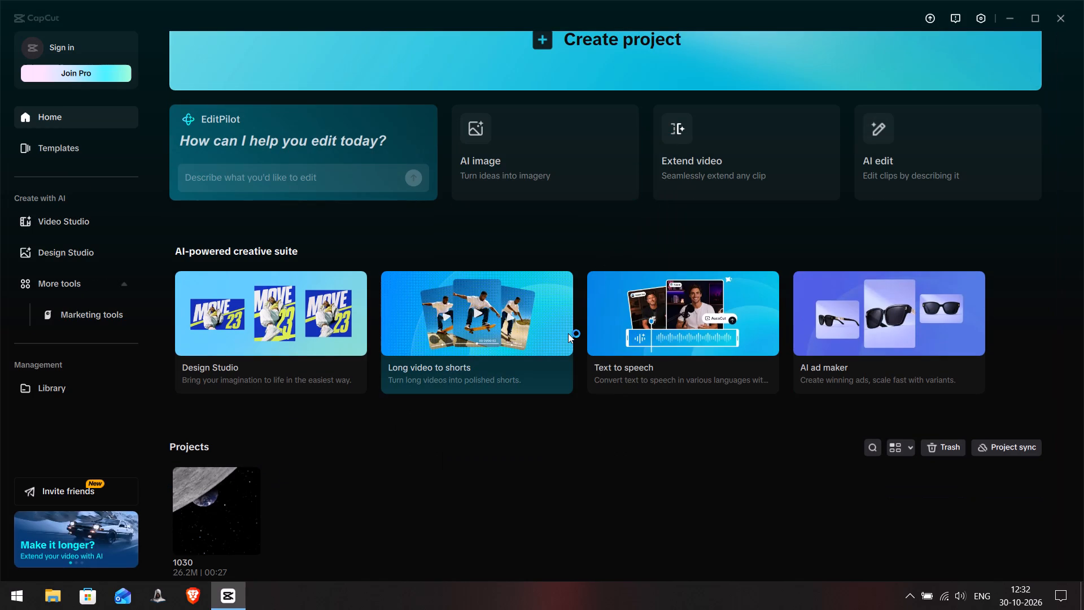
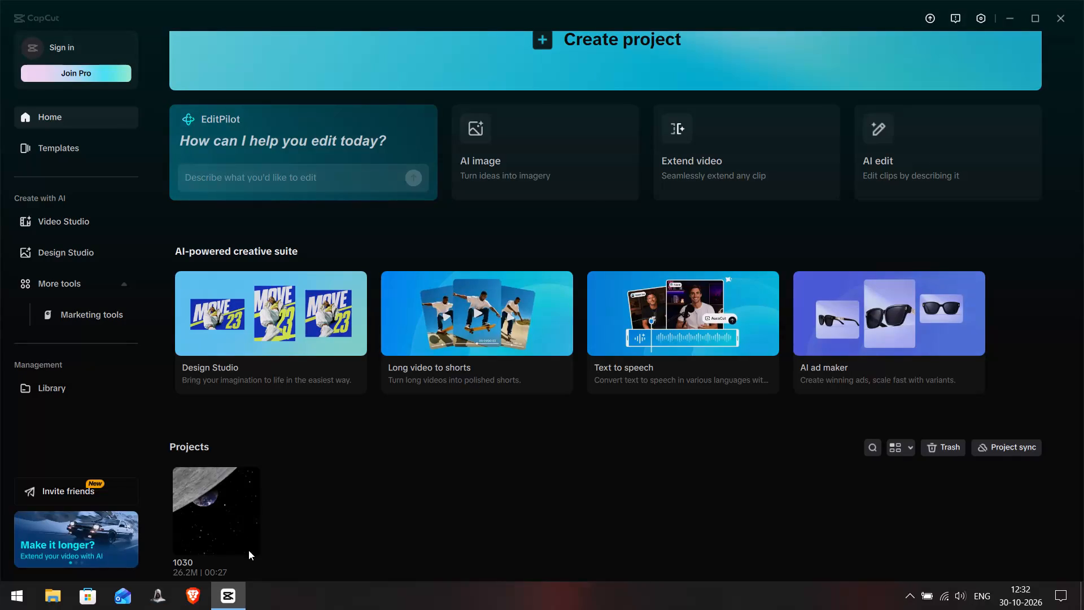
Move the existing project 1030 to the Trash.
{"action": "left_click", "coordinate": [276, 569]}
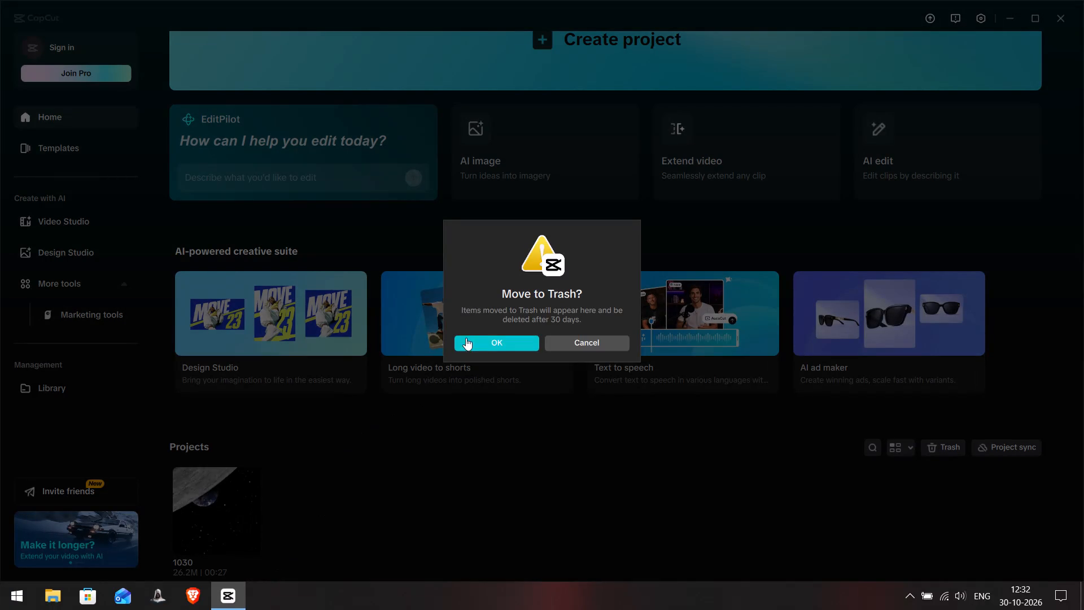
{"action": "left_click", "coordinate": [461, 346]}
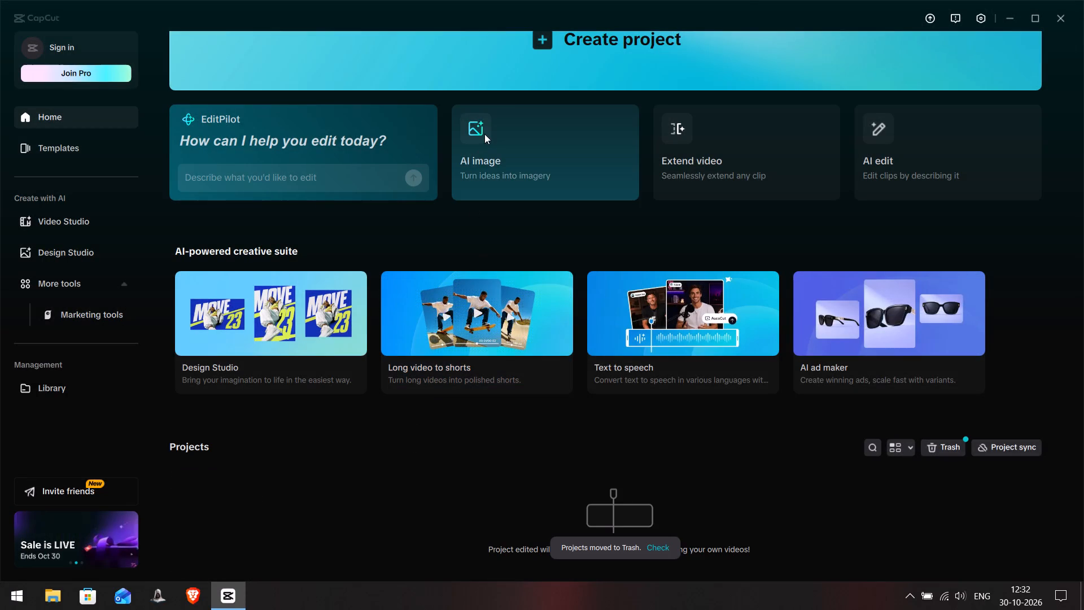
Create a new, empty video project.
{"action": "left_click", "coordinate": [548, 64]}
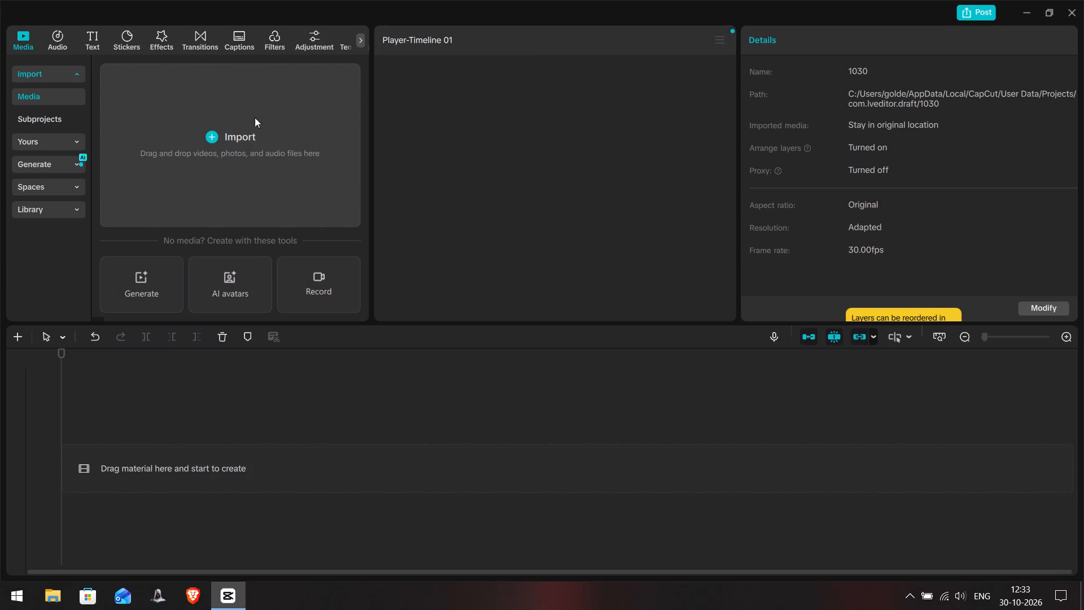
Import the five Jupiter files, void_short_Ai_voice_9, the Welcome to the Cosmic Void image and Can You Hear The Music from Raw Clips.
{"action": "left_click", "coordinate": [202, 141]}
{"action": "left_click", "coordinate": [215, 162]}
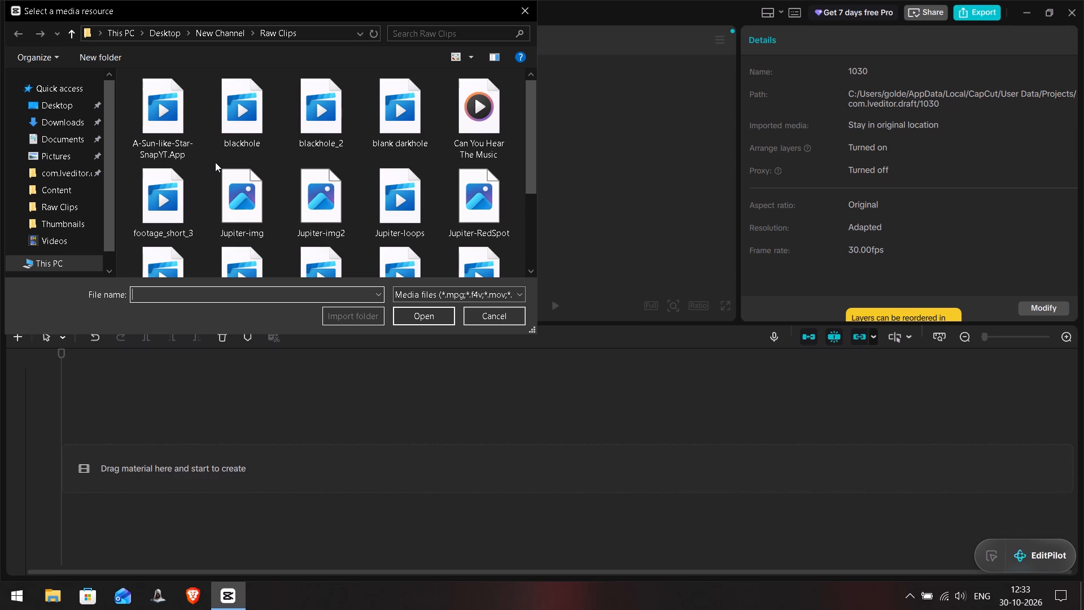
{"action": "scroll", "coordinate": [407, 167], "scroll_direction": "down", "scroll_amount": 3}
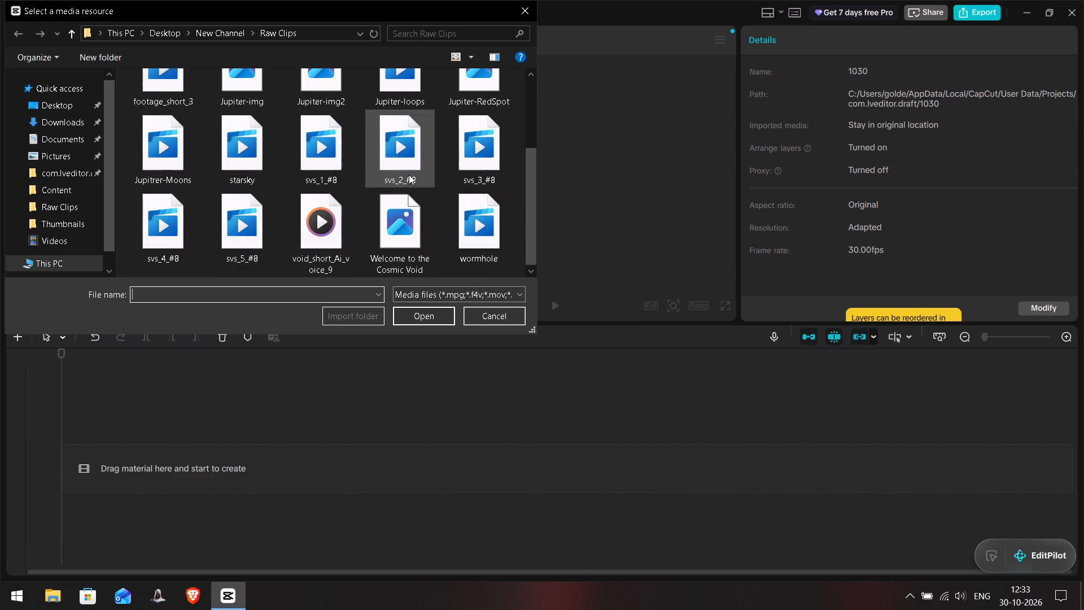
{"action": "scroll", "coordinate": [409, 175], "scroll_direction": "down", "scroll_amount": 2}
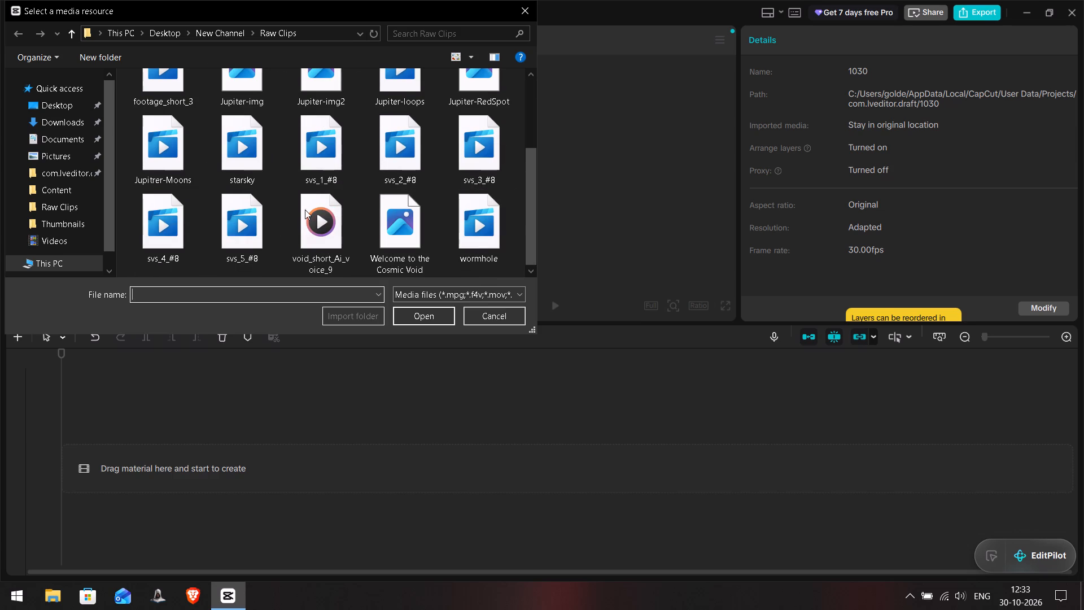
{"action": "scroll", "coordinate": [303, 210], "scroll_direction": "up", "scroll_amount": 4, "text": "ctrl"}
{"action": "scroll", "coordinate": [303, 210], "scroll_direction": "down", "scroll_amount": 5, "text": "ctrl"}
{"action": "scroll", "coordinate": [303, 210], "scroll_direction": "up", "scroll_amount": 2}
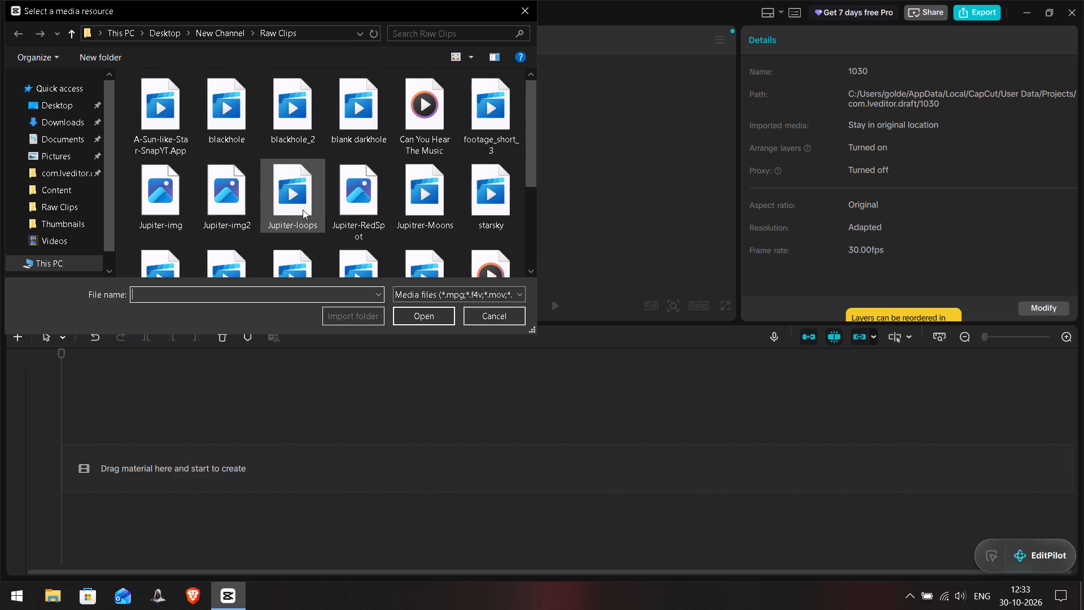
{"action": "scroll", "coordinate": [303, 210], "scroll_direction": "up", "scroll_amount": 2}
{"action": "left_click", "coordinate": [147, 196], "text": "ctrl"}
{"action": "left_click", "coordinate": [216, 199], "text": "ctrl"}
{"action": "left_click", "coordinate": [300, 202], "text": "ctrl"}
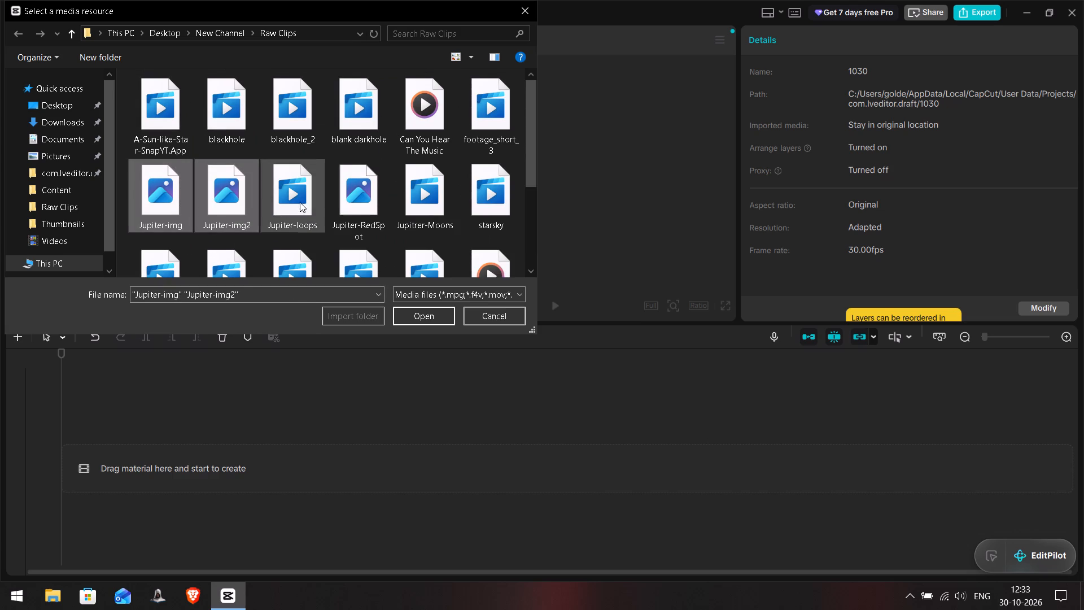
{"action": "left_click", "coordinate": [376, 199], "text": "ctrl"}
{"action": "left_click", "coordinate": [426, 210], "text": "ctrl"}
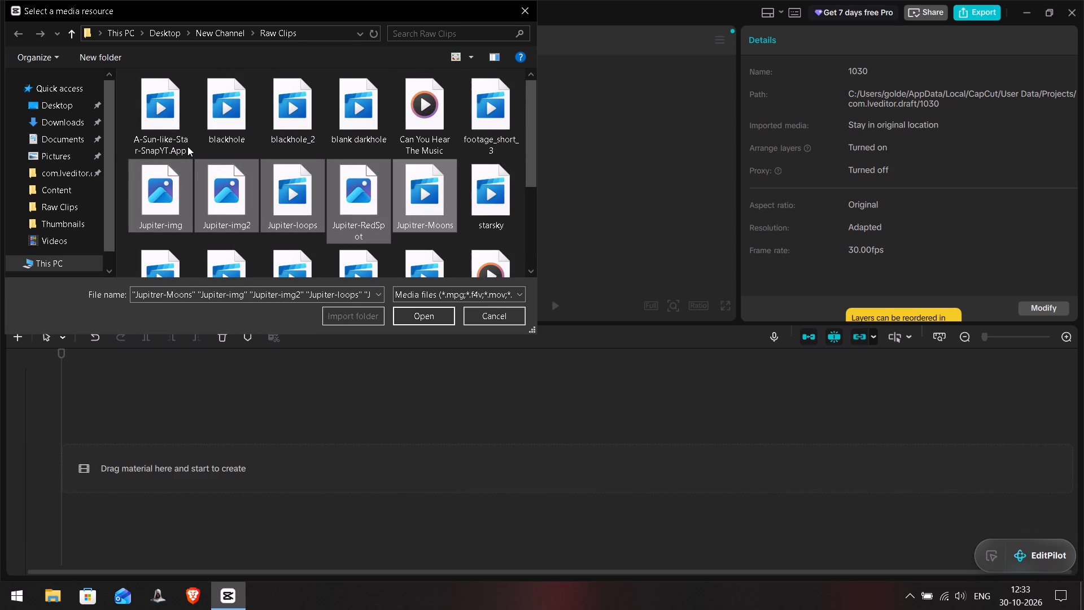
{"action": "scroll", "coordinate": [469, 192], "scroll_direction": "down", "scroll_amount": 3}
{"action": "scroll", "coordinate": [469, 192], "scroll_direction": "up", "scroll_amount": 2}
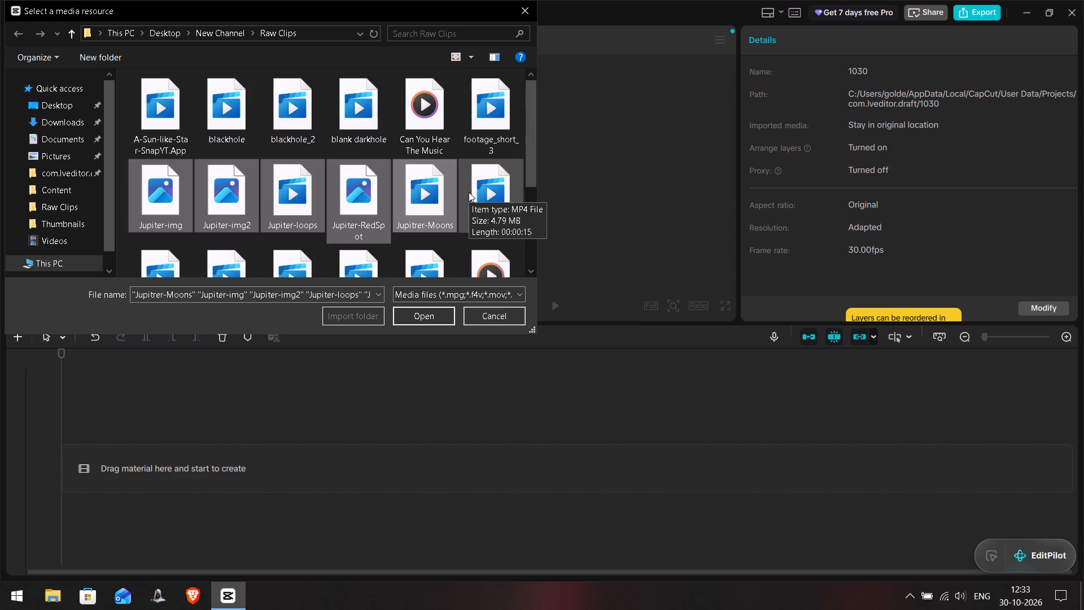
{"action": "scroll", "coordinate": [475, 192], "scroll_direction": "down", "scroll_amount": 1}
{"action": "scroll", "coordinate": [528, 165], "scroll_direction": "down", "scroll_amount": 1}
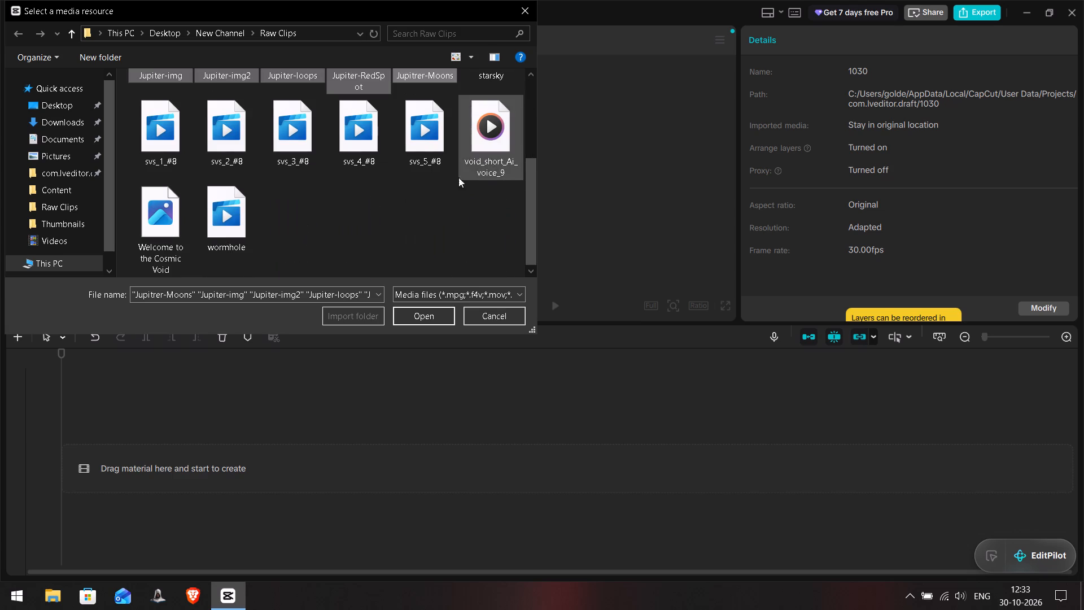
{"action": "left_click", "coordinate": [503, 165], "text": "ctrl"}
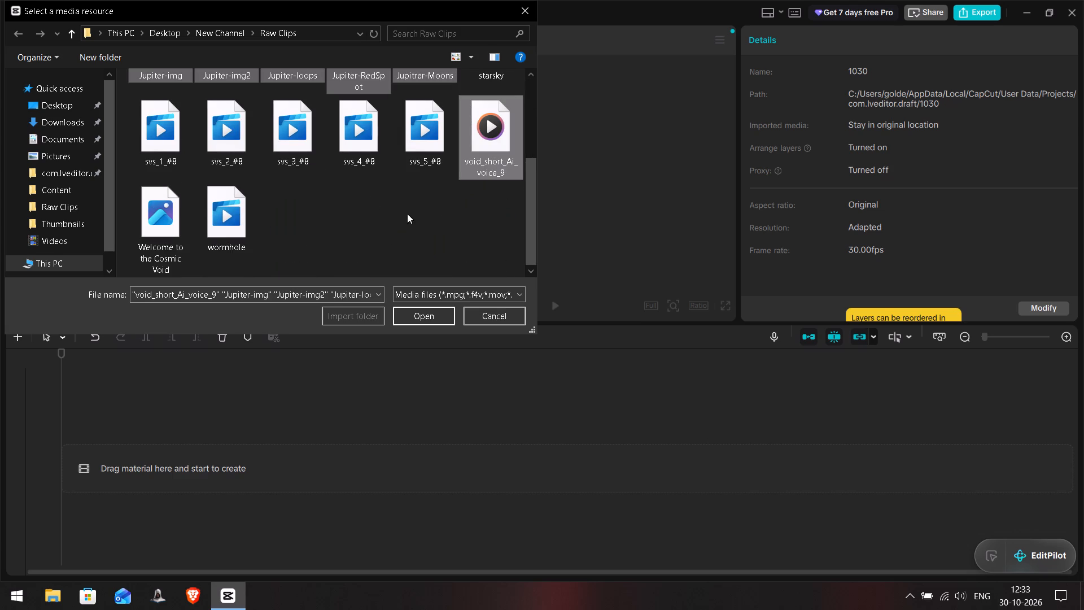
{"action": "scroll", "coordinate": [452, 215], "scroll_direction": "up", "scroll_amount": 4}
{"action": "scroll", "coordinate": [457, 216], "scroll_direction": "down", "scroll_amount": 3}
{"action": "left_click", "coordinate": [137, 223], "text": "ctrl"}
{"action": "scroll", "coordinate": [397, 217], "scroll_direction": "up", "scroll_amount": 5}
{"action": "left_click", "coordinate": [432, 113], "text": "ctrl"}
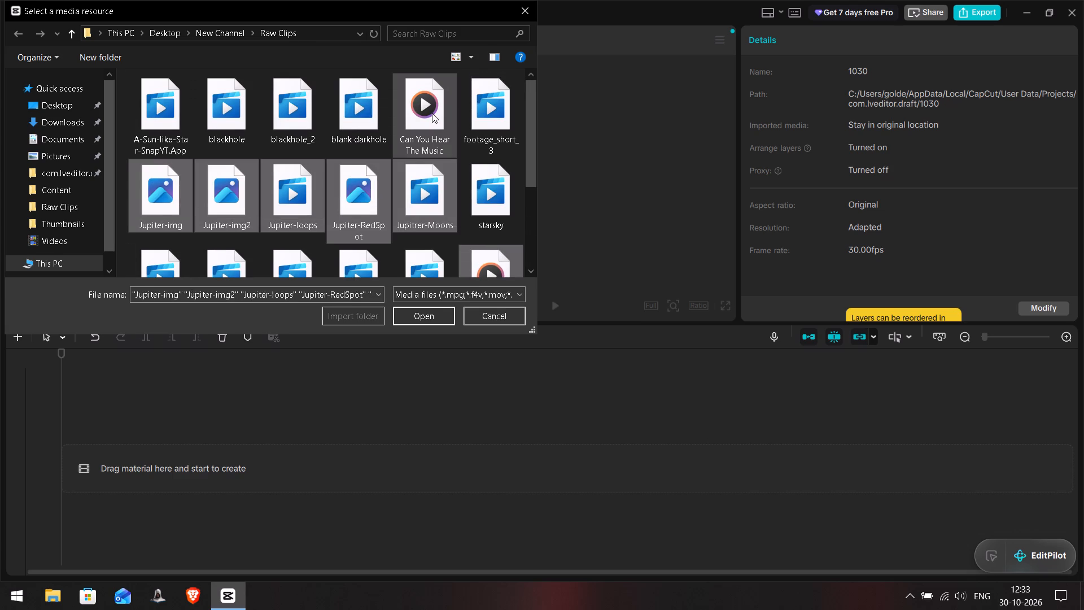
{"action": "left_click", "coordinate": [434, 319]}
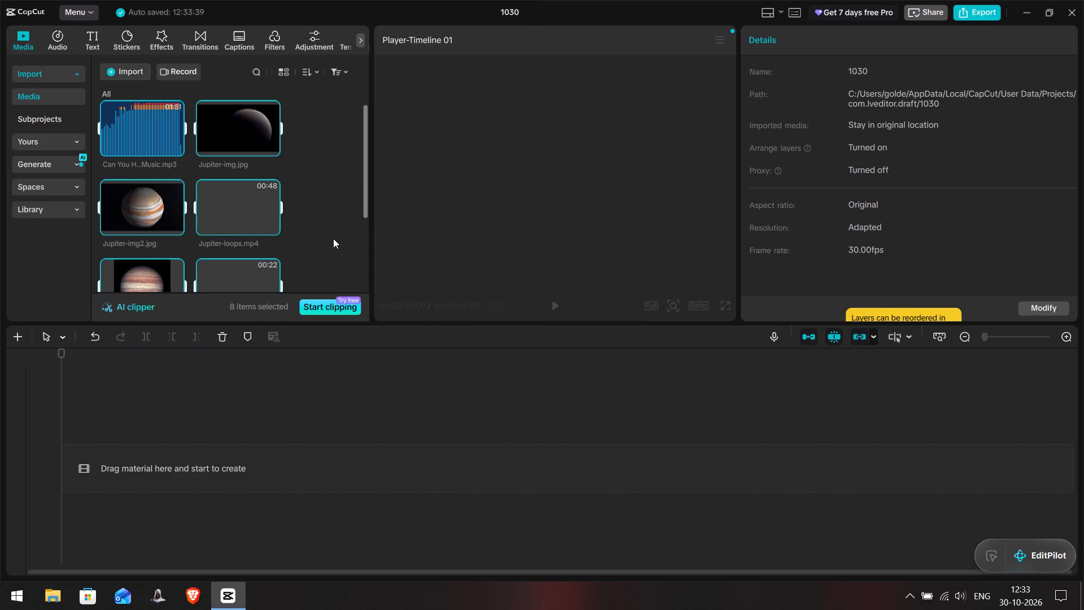
Place only the void_short_Ai_voice_9.mp3 voice-over on the timeline, starting at 00:00.
{"action": "scroll", "coordinate": [278, 197], "scroll_direction": "down", "scroll_amount": 4}
{"action": "scroll", "coordinate": [327, 212], "scroll_direction": "up", "scroll_amount": 1}
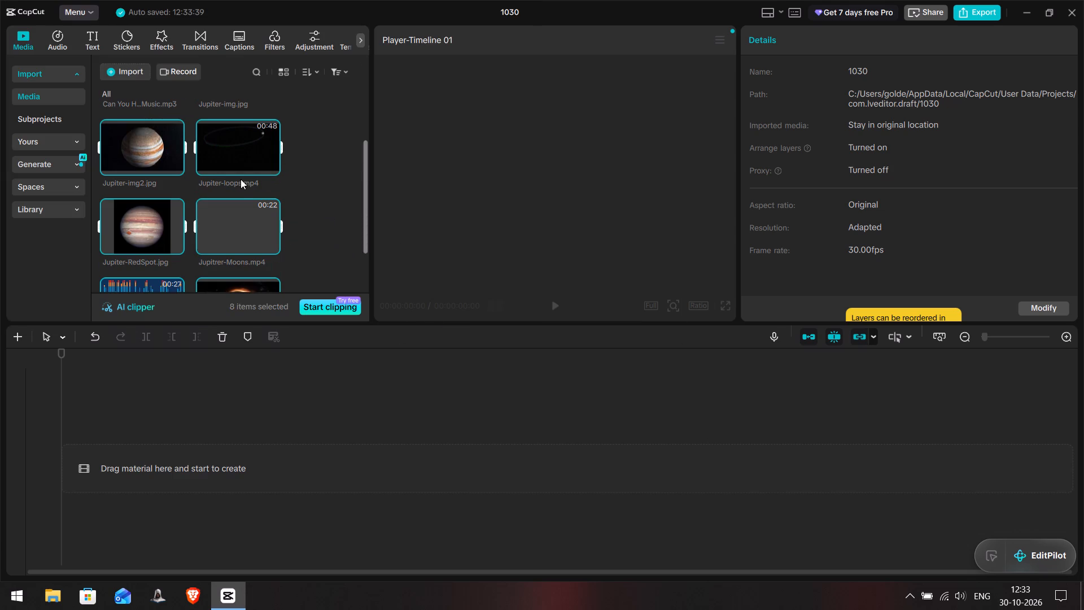
{"action": "scroll", "coordinate": [234, 249], "scroll_direction": "down", "scroll_amount": 2}
{"action": "scroll", "coordinate": [234, 249], "scroll_direction": "up", "scroll_amount": 2}
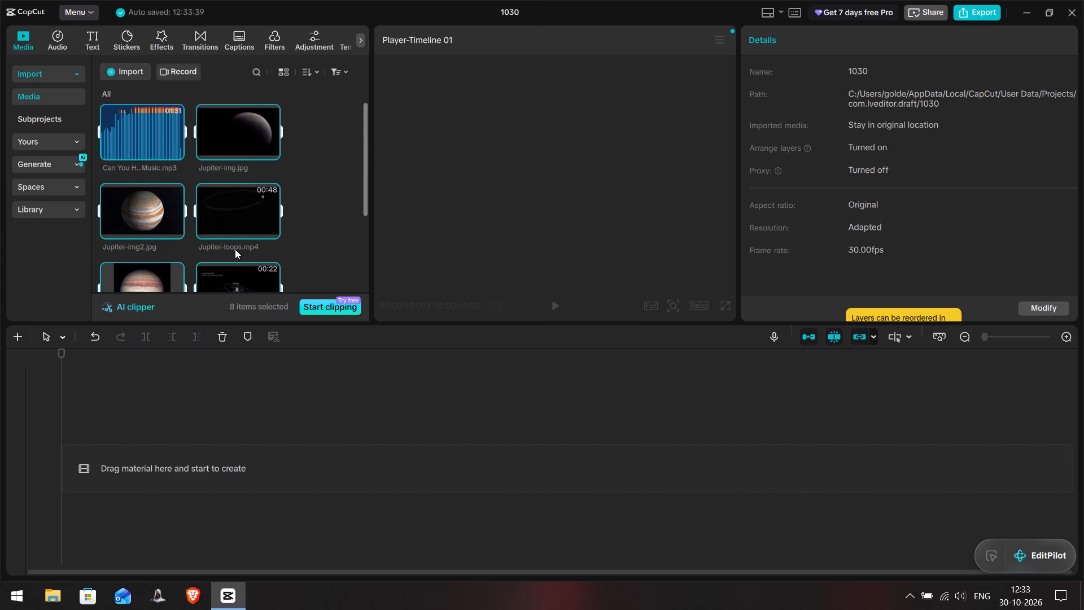
{"action": "scroll", "coordinate": [235, 249], "scroll_direction": "up", "scroll_amount": 1}
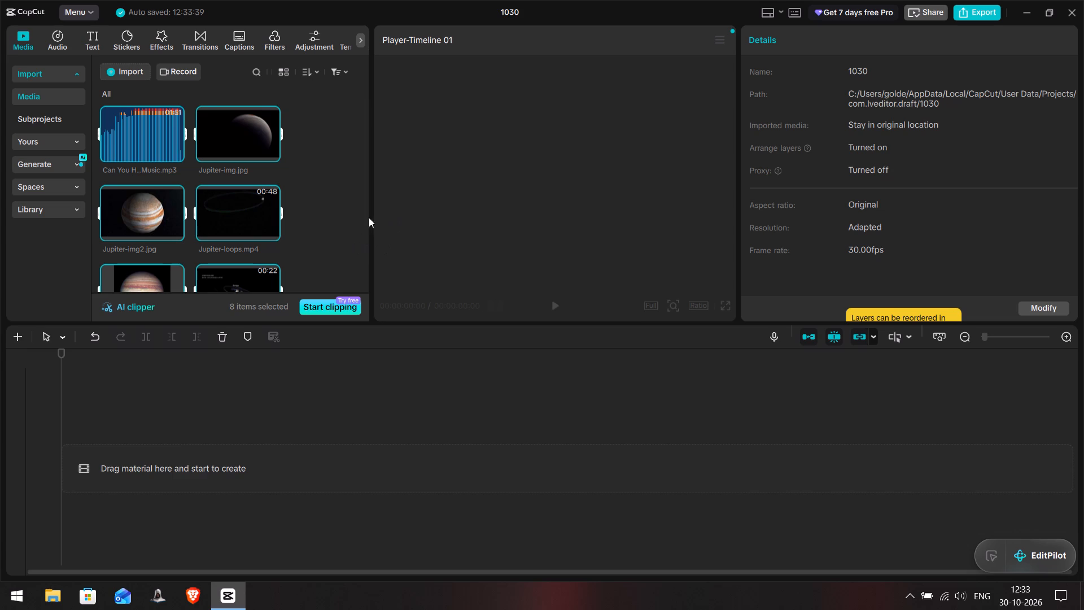
{"action": "scroll", "coordinate": [339, 232], "scroll_direction": "down", "scroll_amount": 7}
{"action": "left_click_drag", "start_coordinate": [134, 242], "coordinate": [116, 510]}
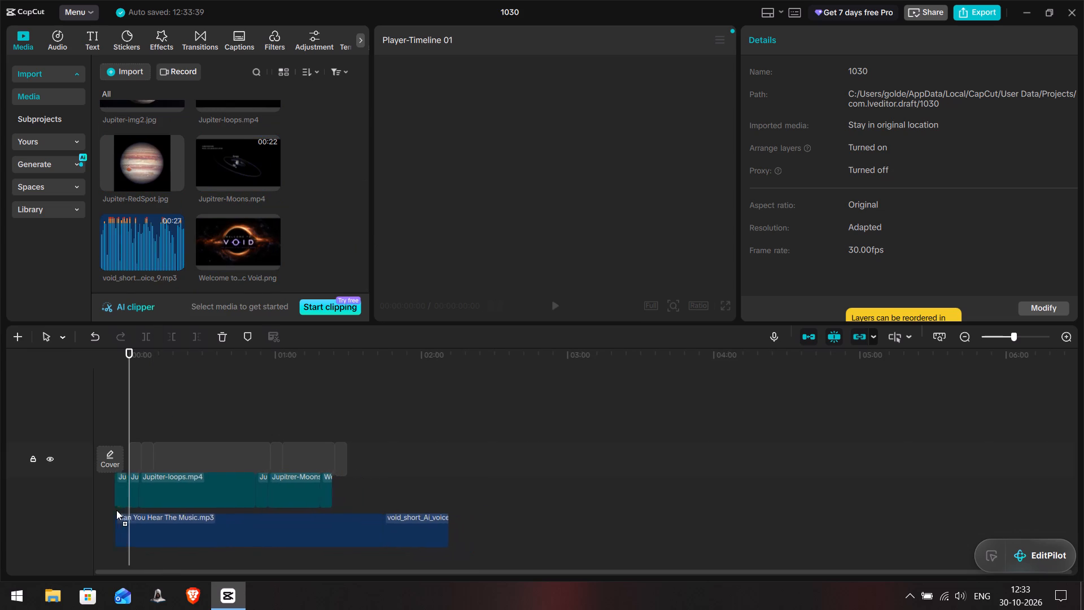
{"action": "left_click_drag", "start_coordinate": [116, 510], "coordinate": [129, 178]}
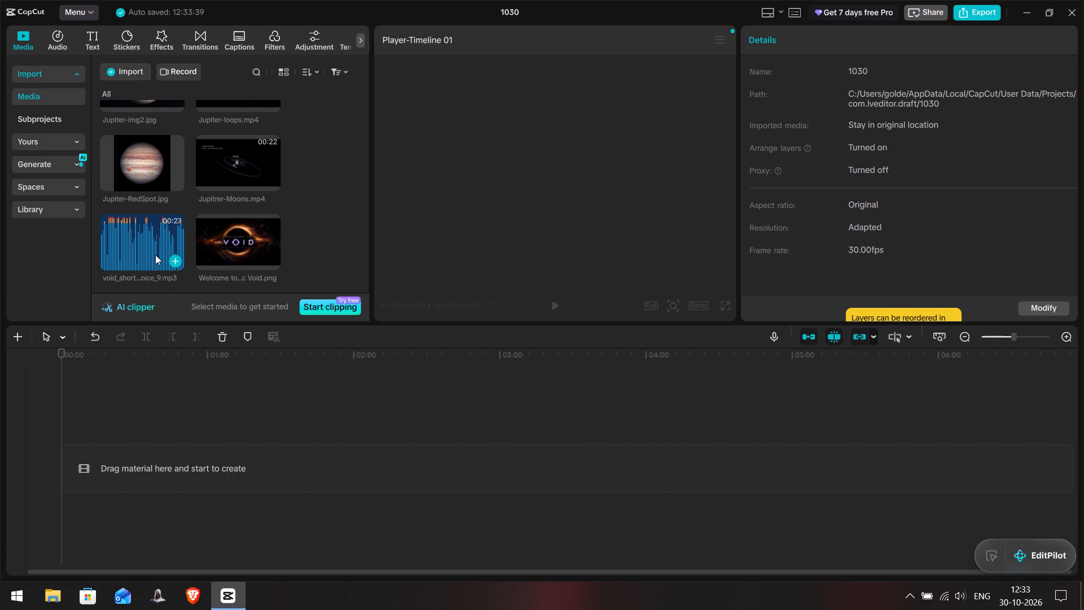
{"action": "left_click", "coordinate": [154, 253]}
{"action": "left_click_drag", "start_coordinate": [154, 252], "coordinate": [163, 250]}
{"action": "left_click_drag", "start_coordinate": [163, 250], "coordinate": [128, 510]}
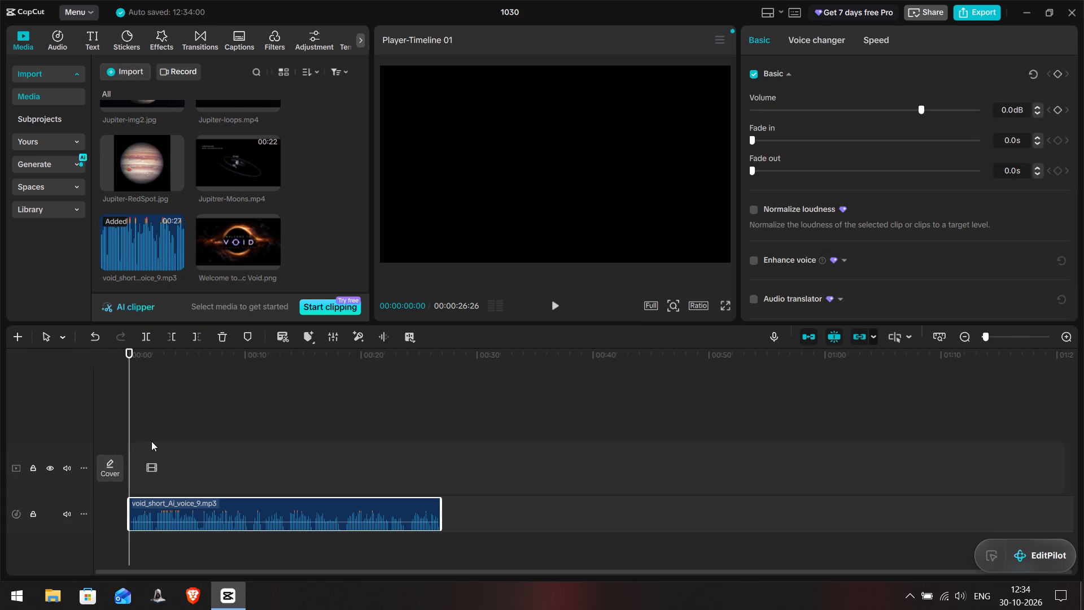
Listen to the first six seconds or so of the voice-over to match its opening lines with visuals.
{"action": "key", "text": "space"}
{"action": "scroll", "coordinate": [241, 441], "scroll_direction": "up", "scroll_amount": 12, "text": "ctrl"}
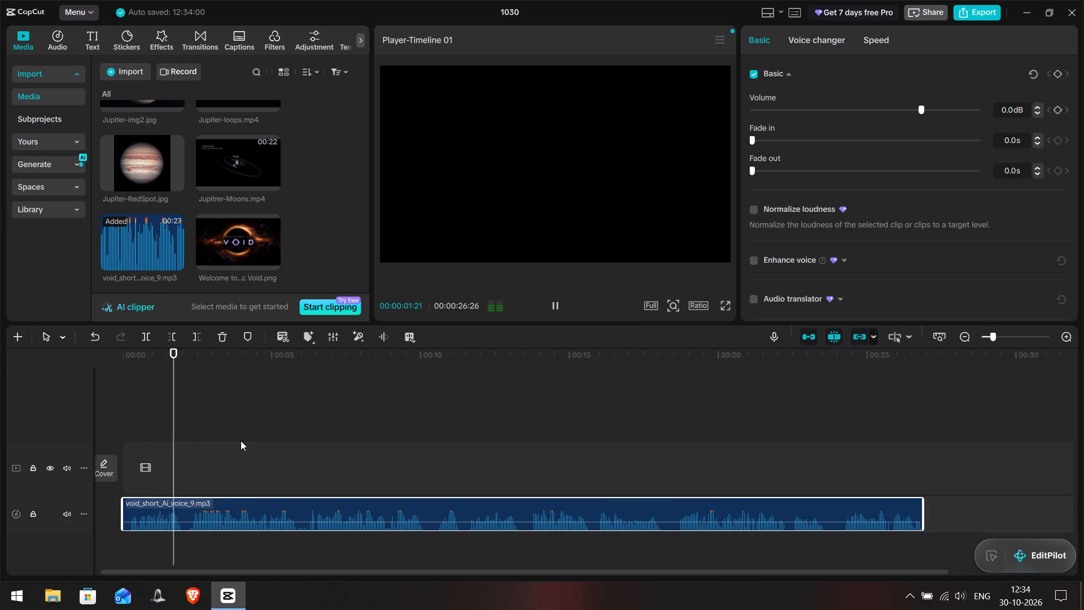
{"action": "key", "text": "space"}
{"action": "scroll", "coordinate": [172, 264], "scroll_direction": "up", "scroll_amount": 6}
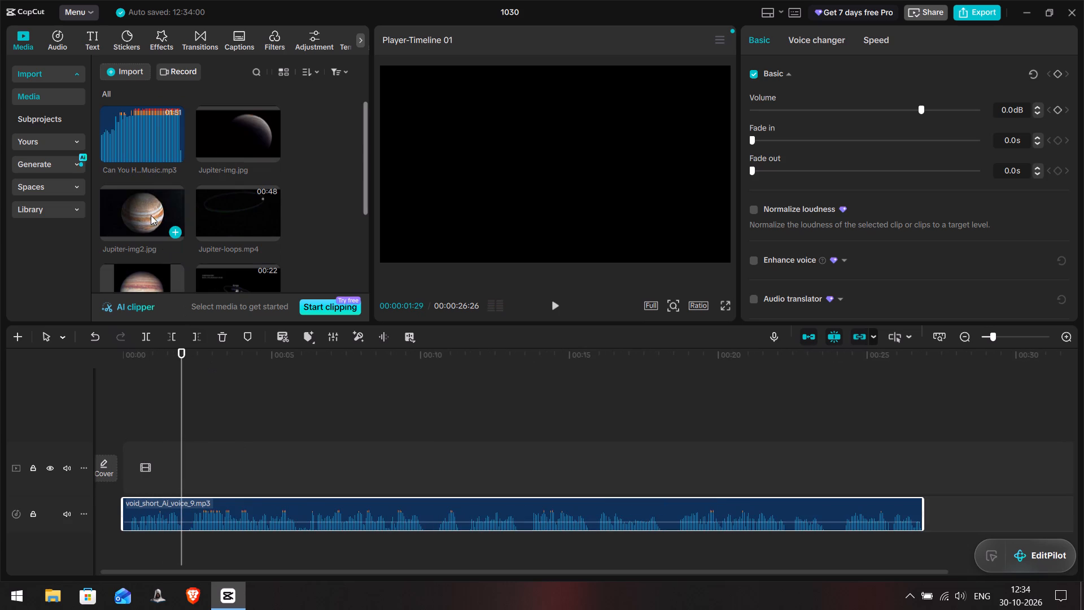
{"action": "key", "text": "space"}
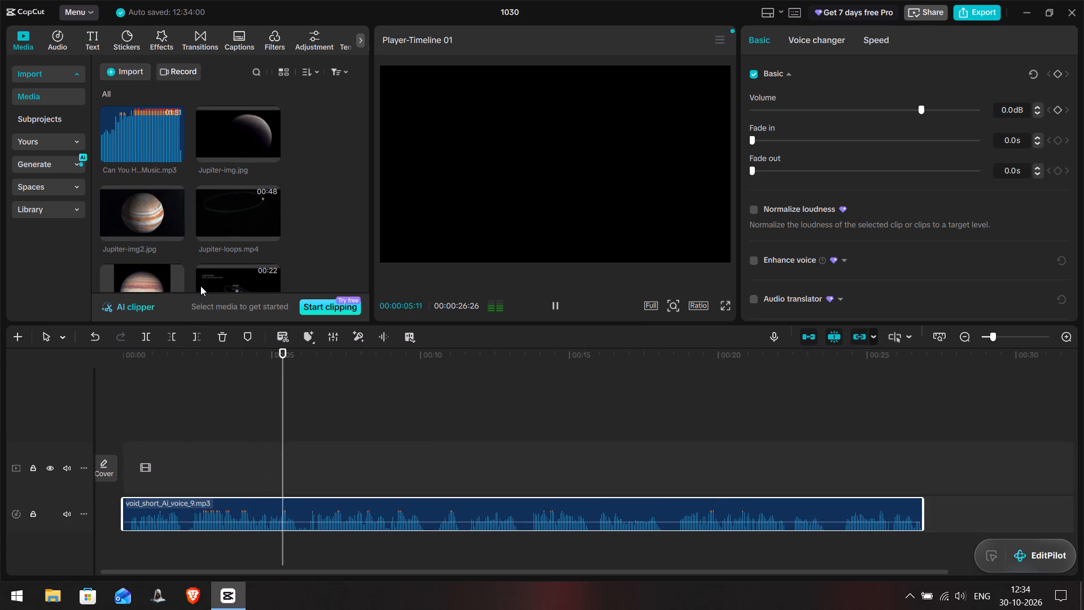
{"action": "key", "text": "space"}
Place Jupiter-img2.jpg at the start of the main video track and return the playhead to 00:00.
{"action": "scroll", "coordinate": [183, 168], "scroll_direction": "up", "scroll_amount": 1}
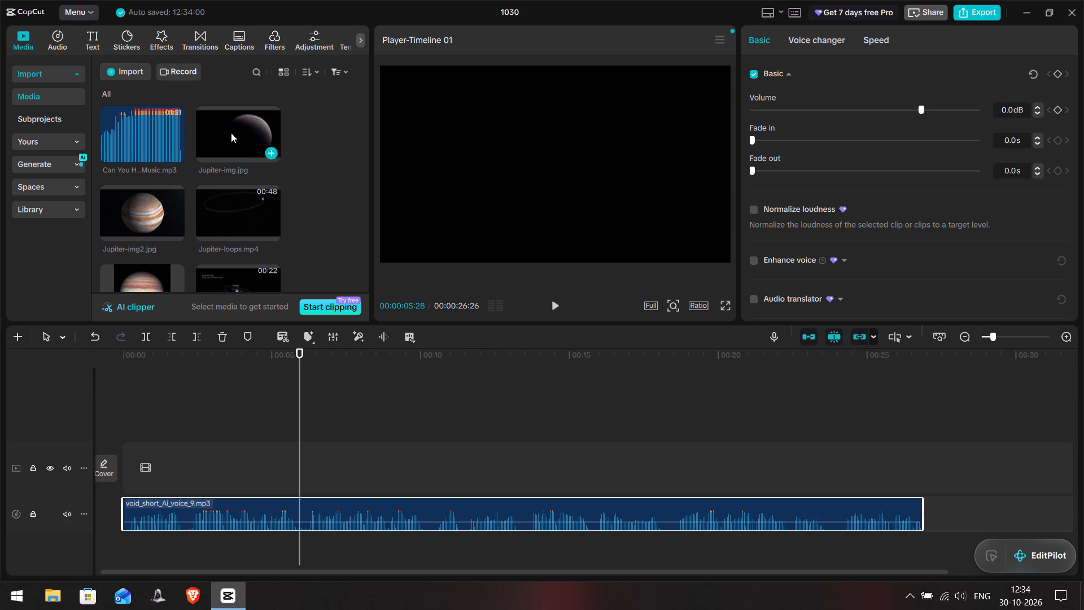
{"action": "scroll", "coordinate": [146, 216], "scroll_direction": "down", "scroll_amount": 1}
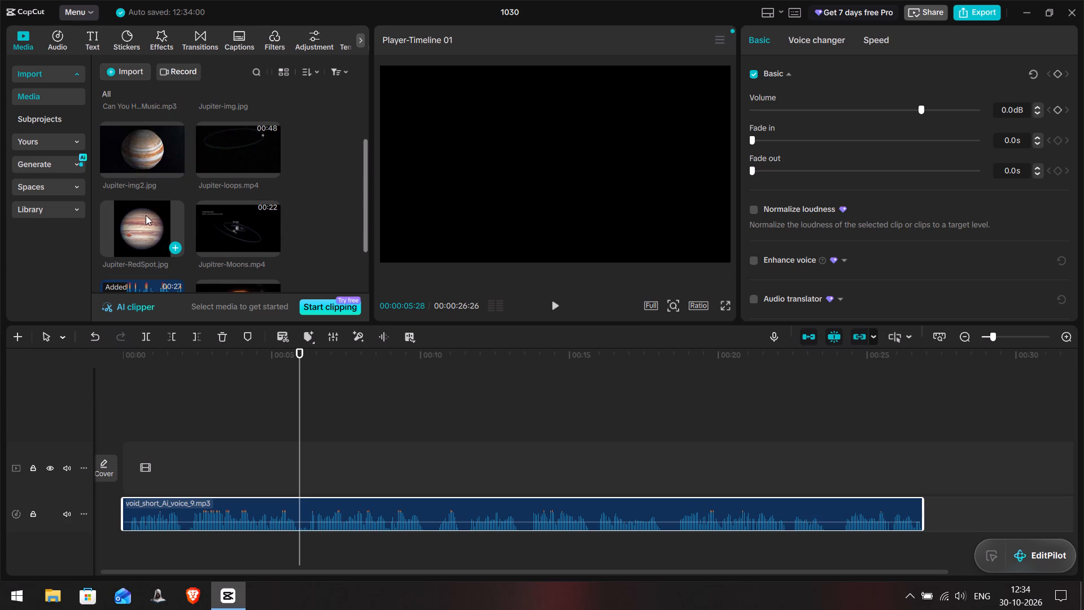
{"action": "scroll", "coordinate": [147, 207], "scroll_direction": "up", "scroll_amount": 1}
{"action": "left_click_drag", "start_coordinate": [145, 210], "coordinate": [153, 457]}
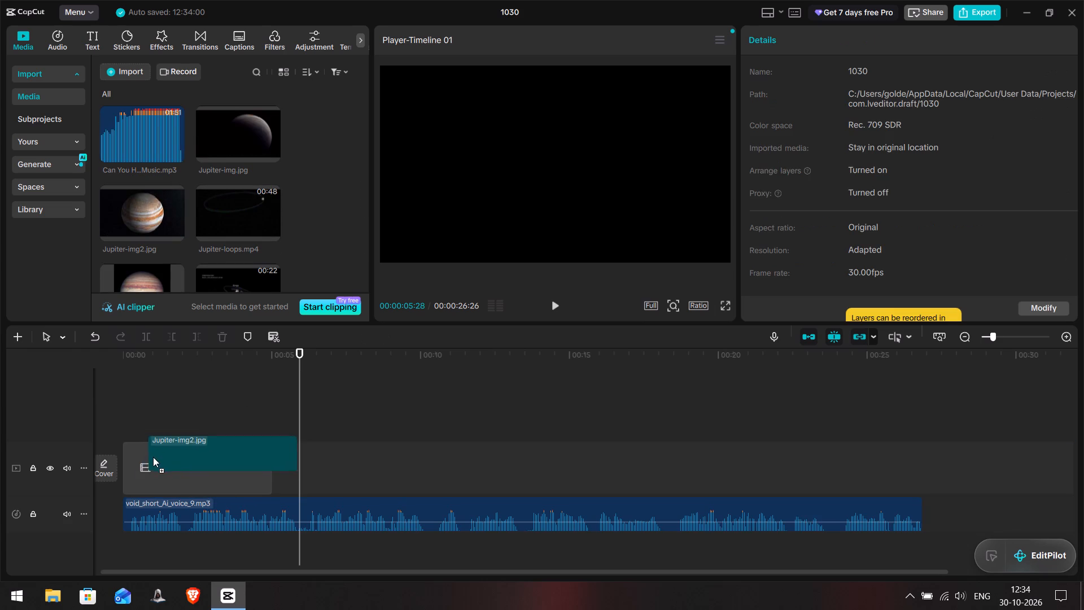
{"action": "left_click_drag", "start_coordinate": [153, 457], "coordinate": [128, 469]}
{"action": "left_click", "coordinate": [155, 404]}
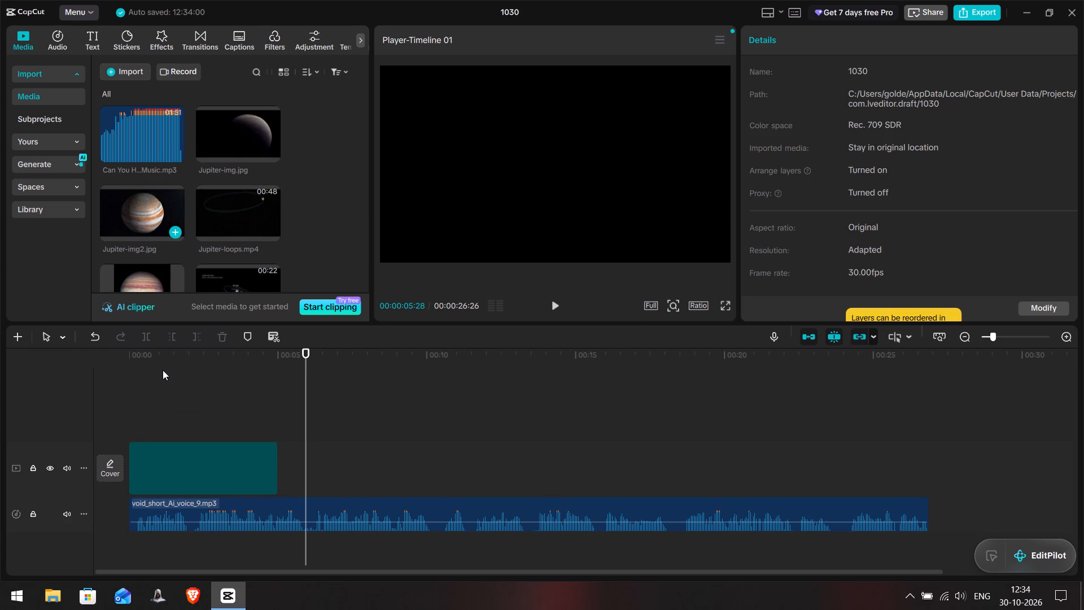
{"action": "left_click", "coordinate": [163, 368]}
{"action": "left_click", "coordinate": [164, 356]}
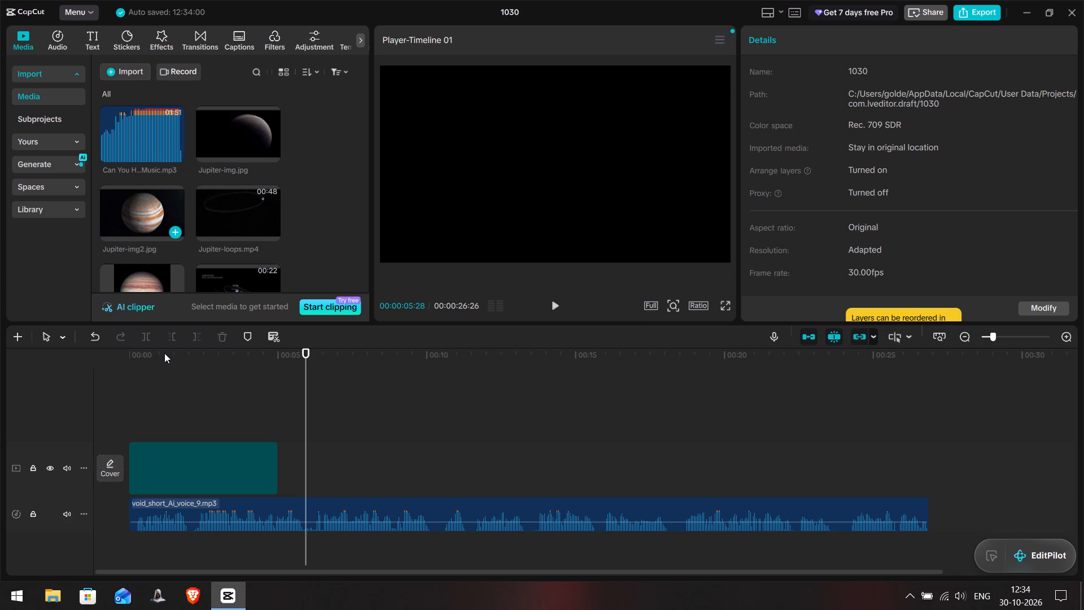
{"action": "left_click", "coordinate": [164, 351]}
{"action": "left_click_drag", "start_coordinate": [163, 355], "coordinate": [131, 364]}
{"action": "left_click", "coordinate": [131, 364]}
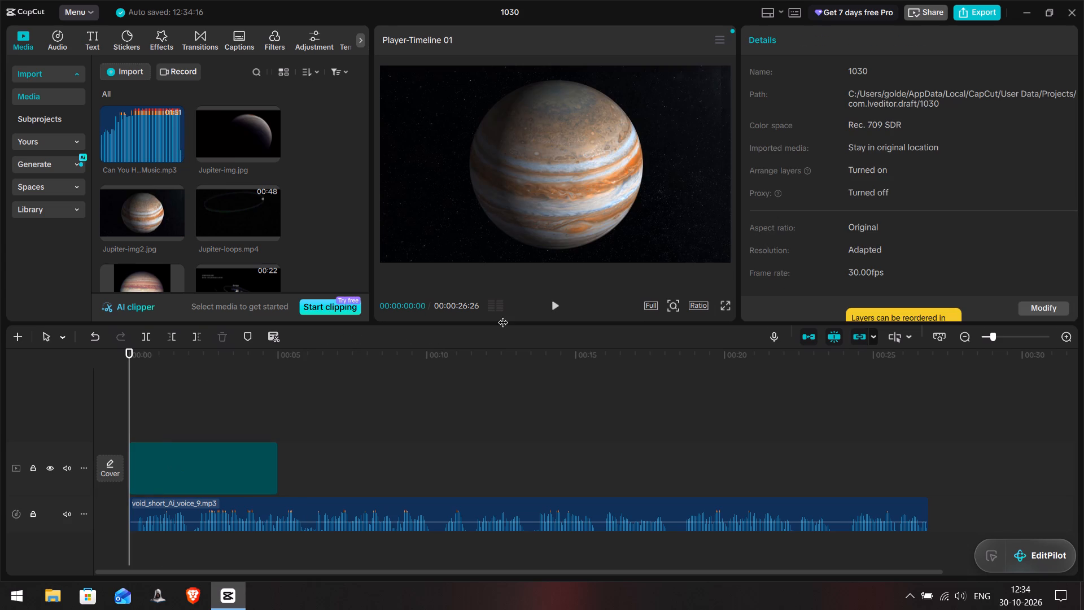
Set the project's aspect ratio to 9:16.
{"action": "left_click", "coordinate": [700, 306]}
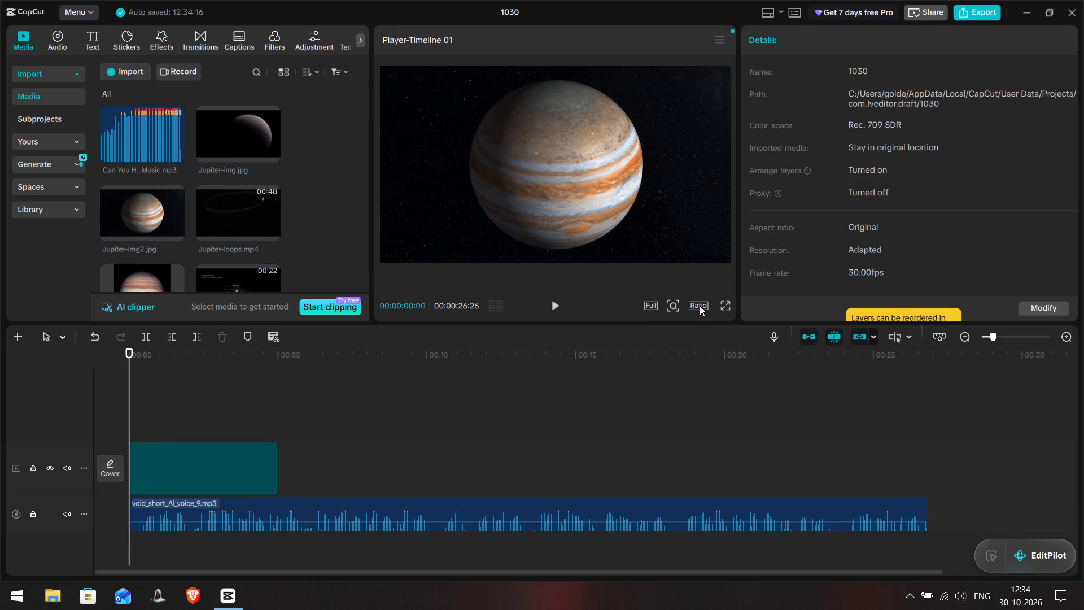
{"action": "left_click", "coordinate": [751, 455]}
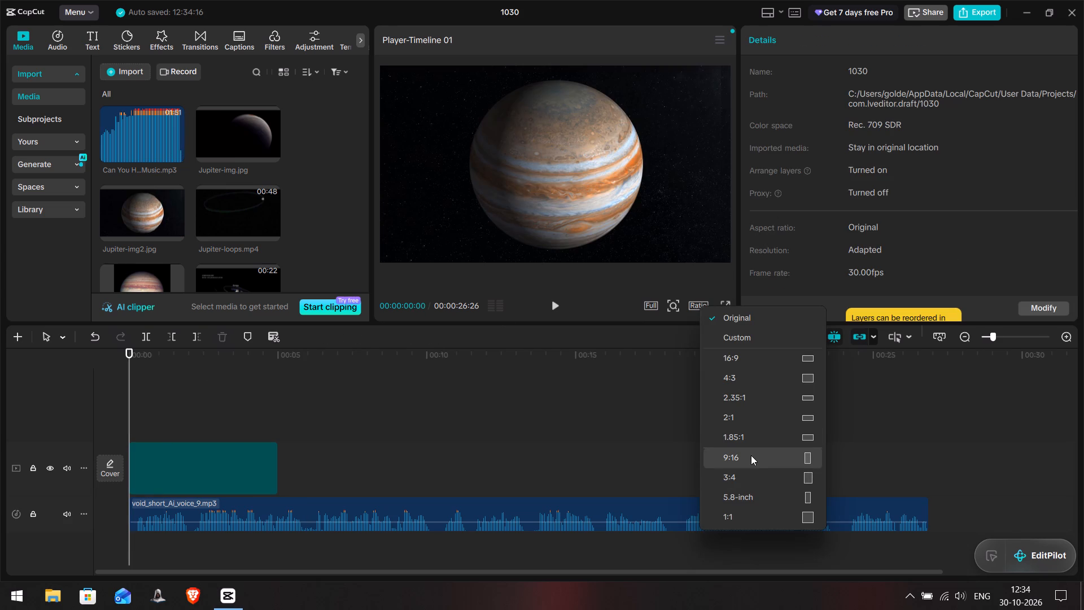
Rotate the Jupiter-img2 clip 90° in the preview so the image stands upright in the vertical frame.
{"action": "left_click", "coordinate": [585, 191]}
{"action": "left_click_drag", "start_coordinate": [553, 215], "coordinate": [532, 212]}
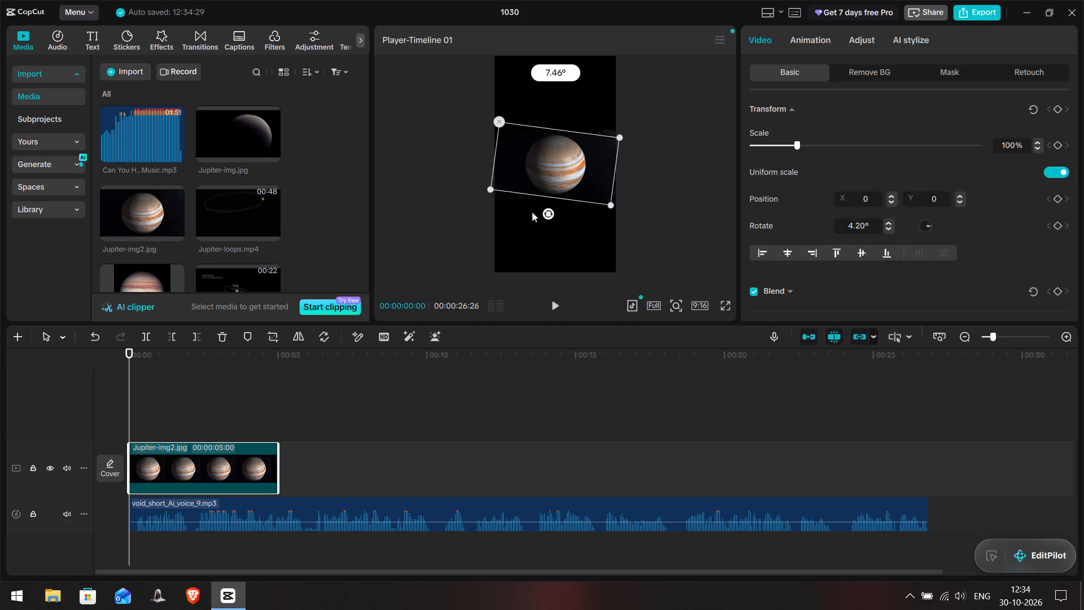
{"action": "left_click_drag", "start_coordinate": [532, 212], "coordinate": [486, 167]}
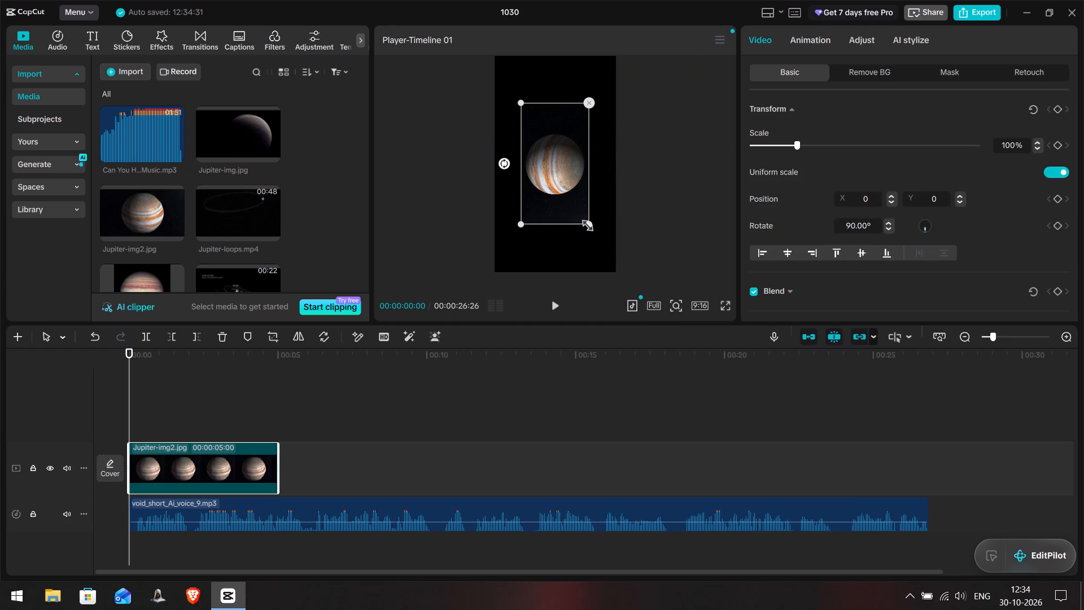
Scale the Jupiter-img2 clip to 179% so it fills the vertical frame.
{"action": "left_click_drag", "start_coordinate": [590, 223], "coordinate": [641, 297]}
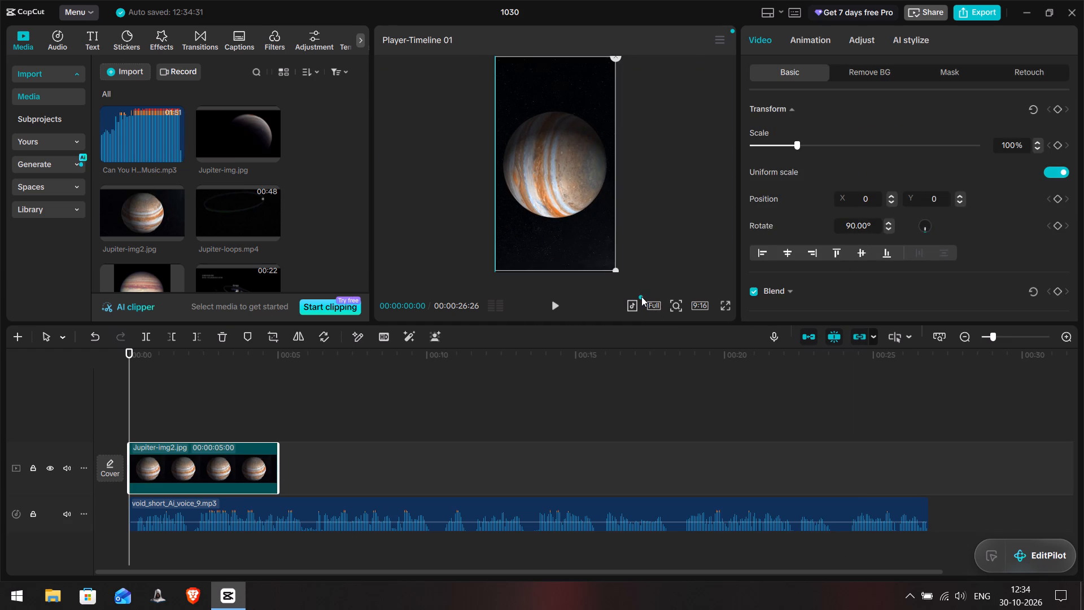
{"action": "left_click_drag", "start_coordinate": [641, 297], "coordinate": [643, 299]}
{"action": "left_click", "coordinate": [657, 232]}
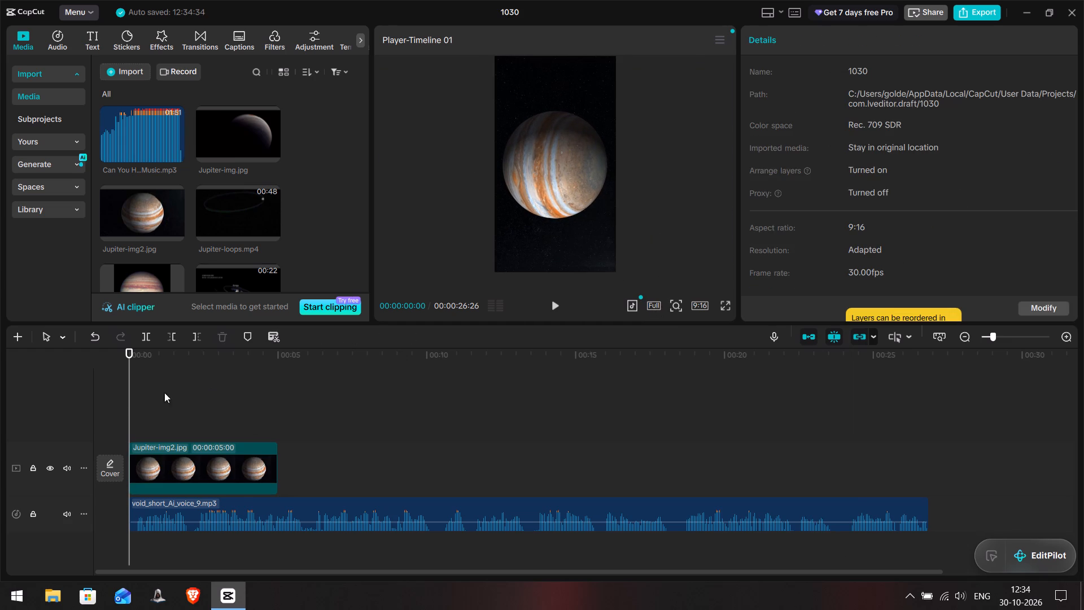
Add a Transform keyframe at the start of the Jupiter-img2 clip.
{"action": "left_click", "coordinate": [158, 470]}
{"action": "left_click", "coordinate": [1059, 110]}
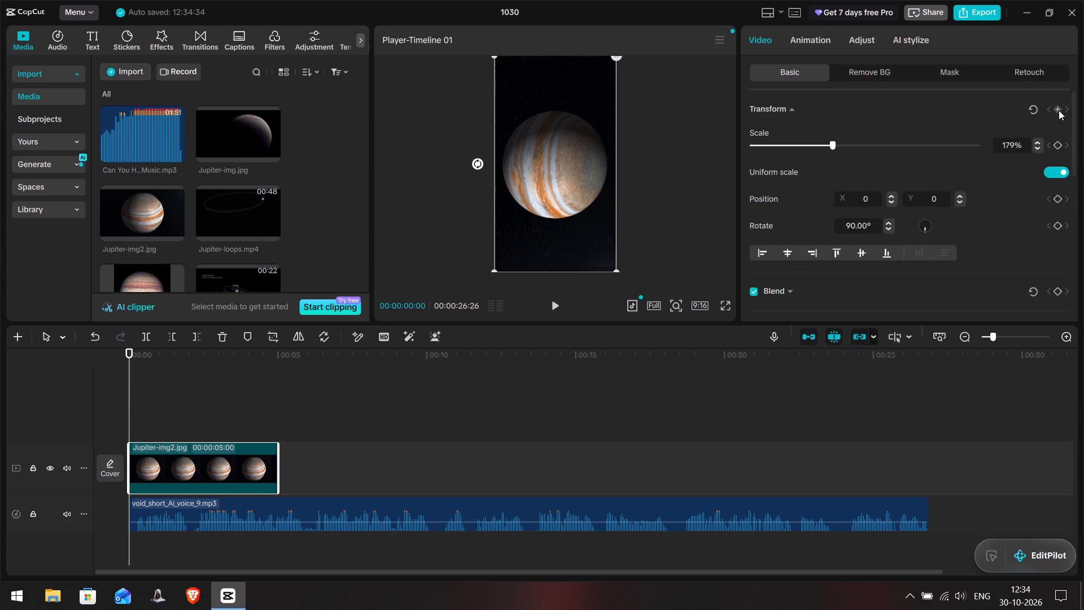
{"action": "left_click", "coordinate": [210, 413]}
Find where the voice-over's opening line ends and shorten the Jupiter-img2 clip to just past it, about 2.5 seconds long.
{"action": "left_click", "coordinate": [177, 398]}
{"action": "key", "text": "space"}
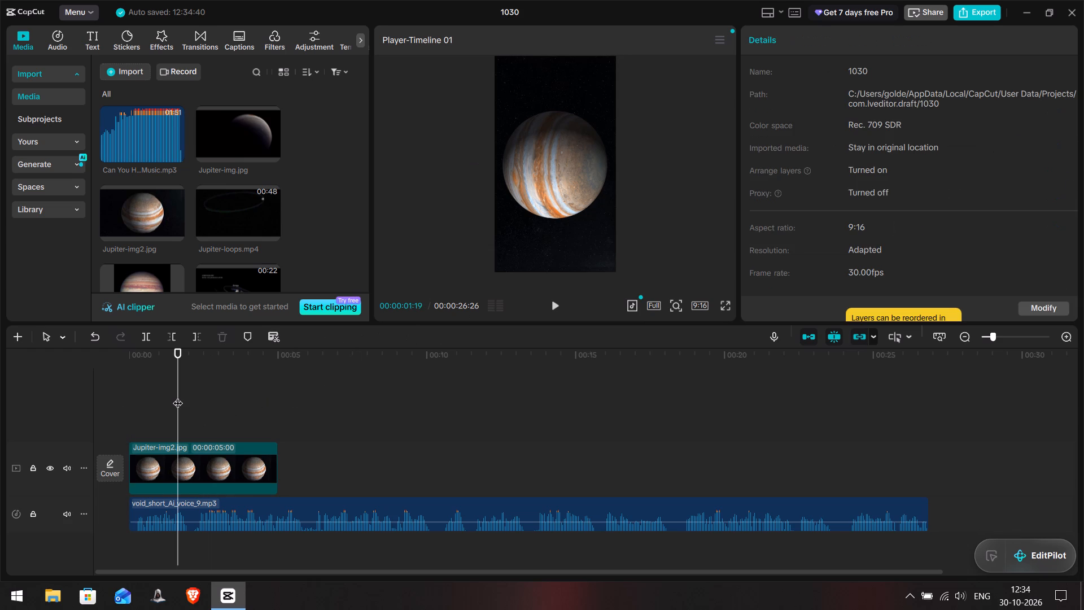
{"action": "key", "text": "space"}
{"action": "left_click", "coordinate": [140, 394]}
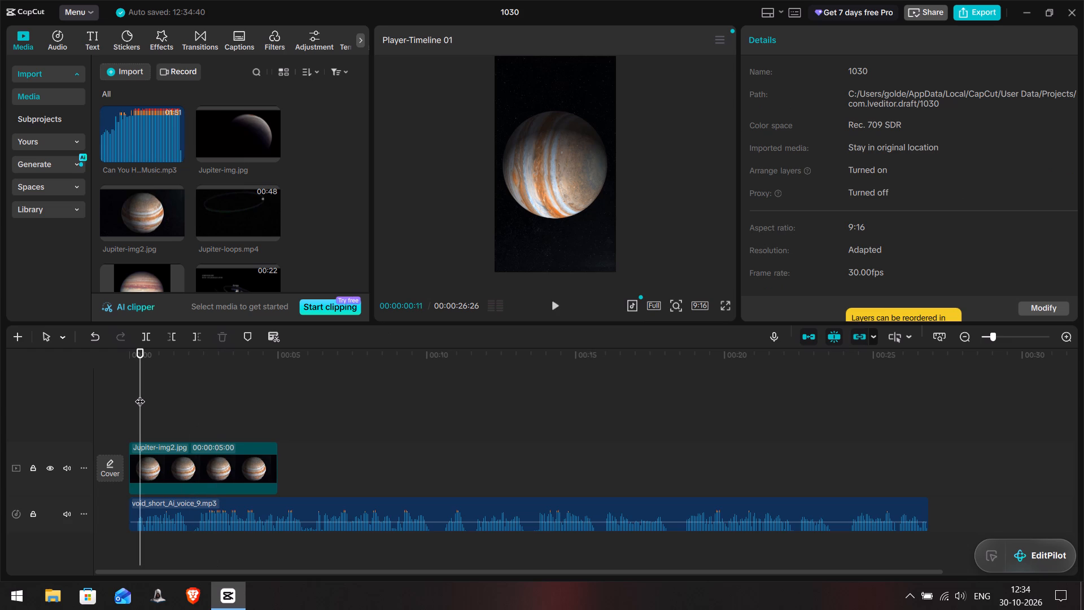
{"action": "key", "text": "space"}
{"action": "key", "text": "space"}
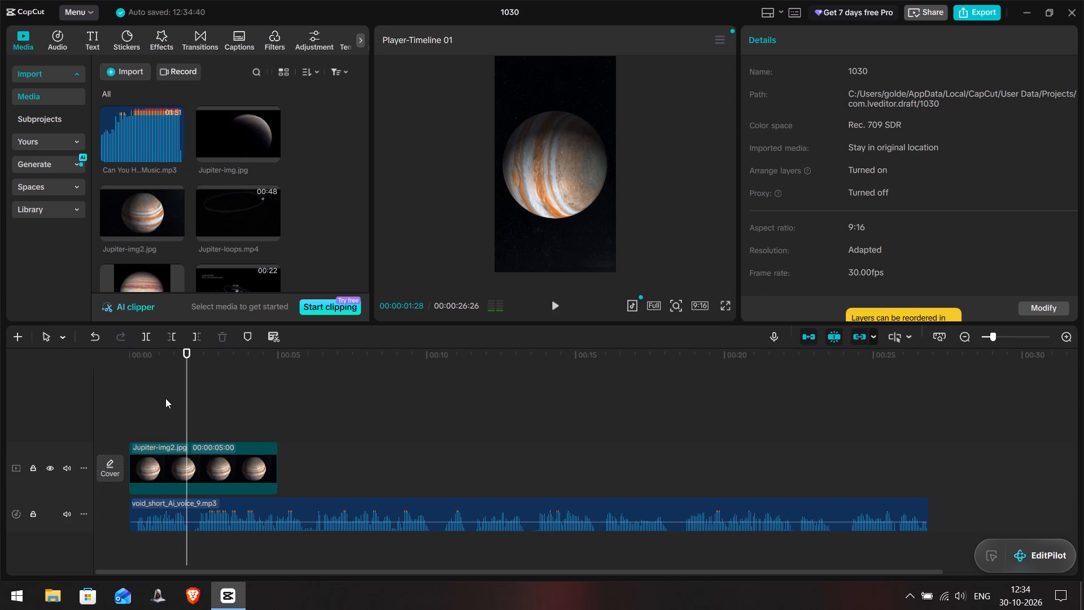
{"action": "key", "text": "space"}
{"action": "key", "text": "space"}
{"action": "left_click", "coordinate": [215, 390]}
{"action": "left_click", "coordinate": [210, 390]}
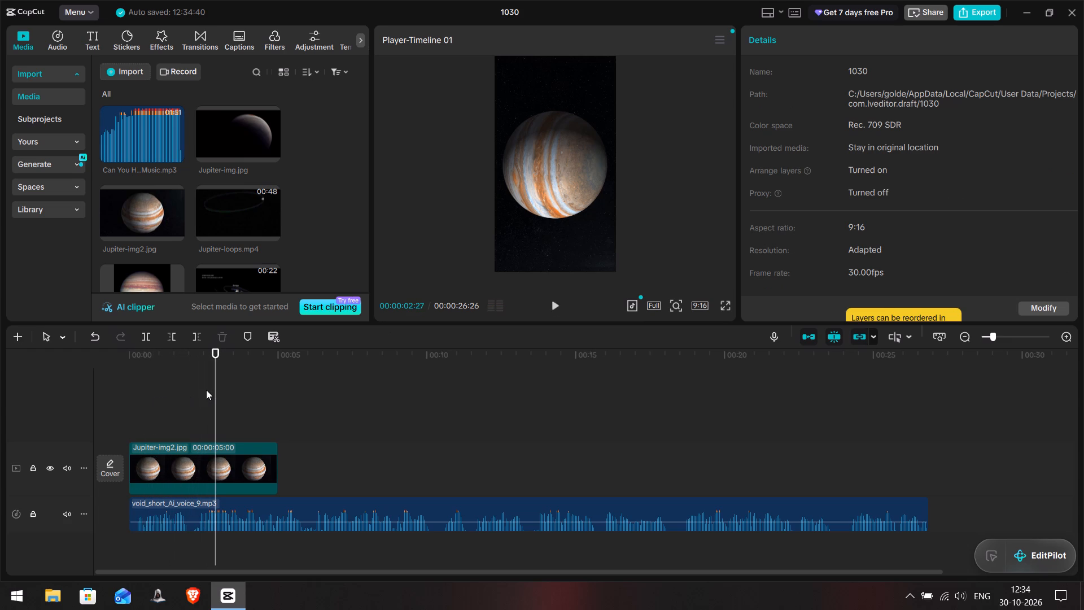
{"action": "left_click_drag", "start_coordinate": [206, 390], "coordinate": [190, 396]}
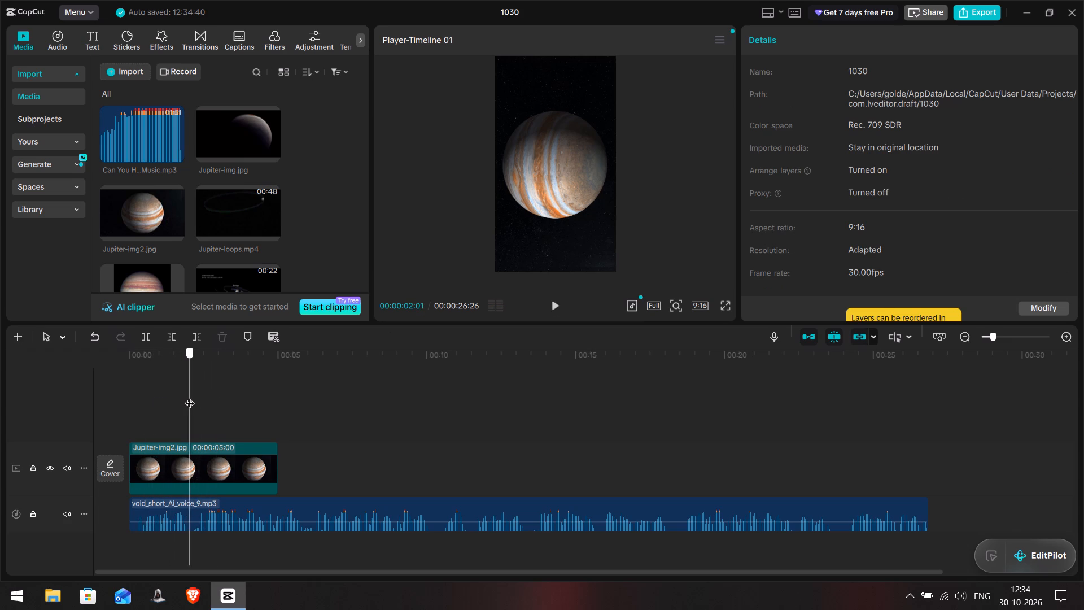
{"action": "left_click_drag", "start_coordinate": [190, 396], "coordinate": [191, 396]}
{"action": "left_click", "coordinate": [258, 460]}
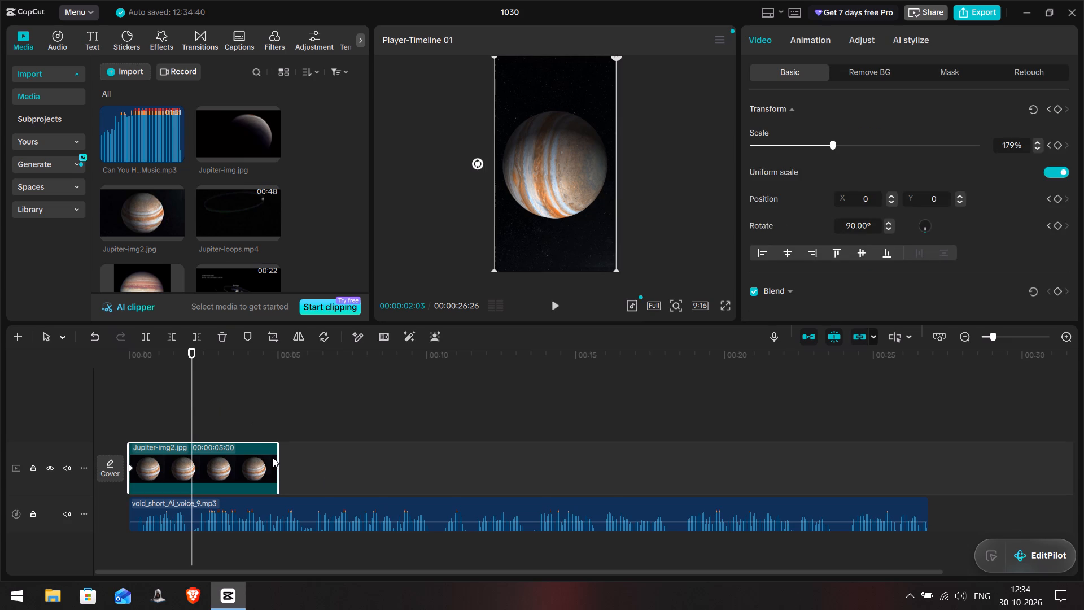
{"action": "left_click_drag", "start_coordinate": [278, 460], "coordinate": [204, 470]}
Add a Transform keyframe to the Jupiter-img2 clip at 00:00:02:05 and scale the image to 500% there.
{"action": "left_click", "coordinate": [190, 428]}
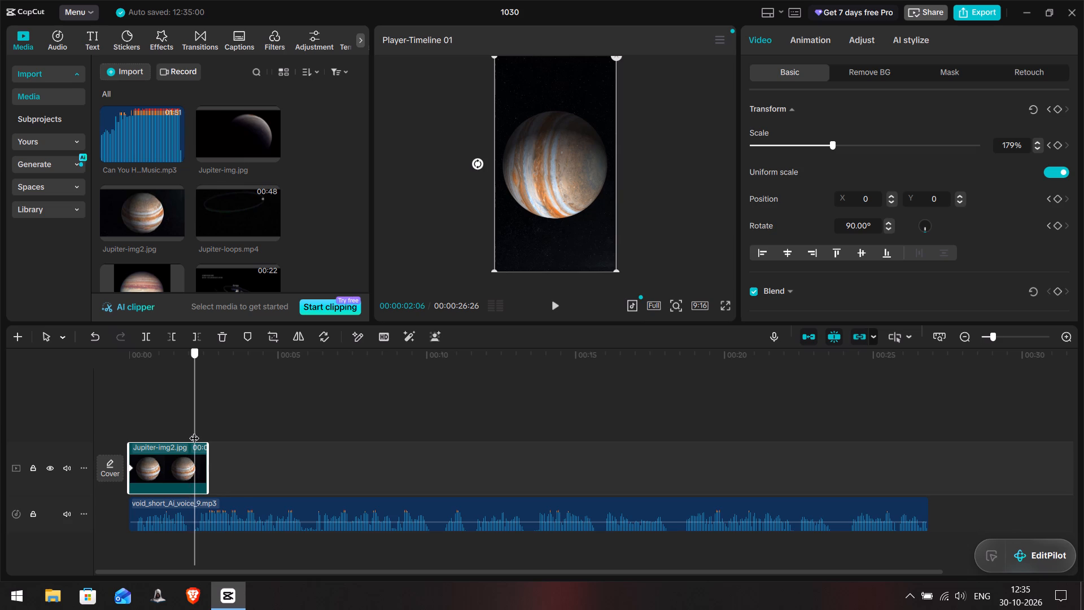
{"action": "left_click", "coordinate": [194, 464]}
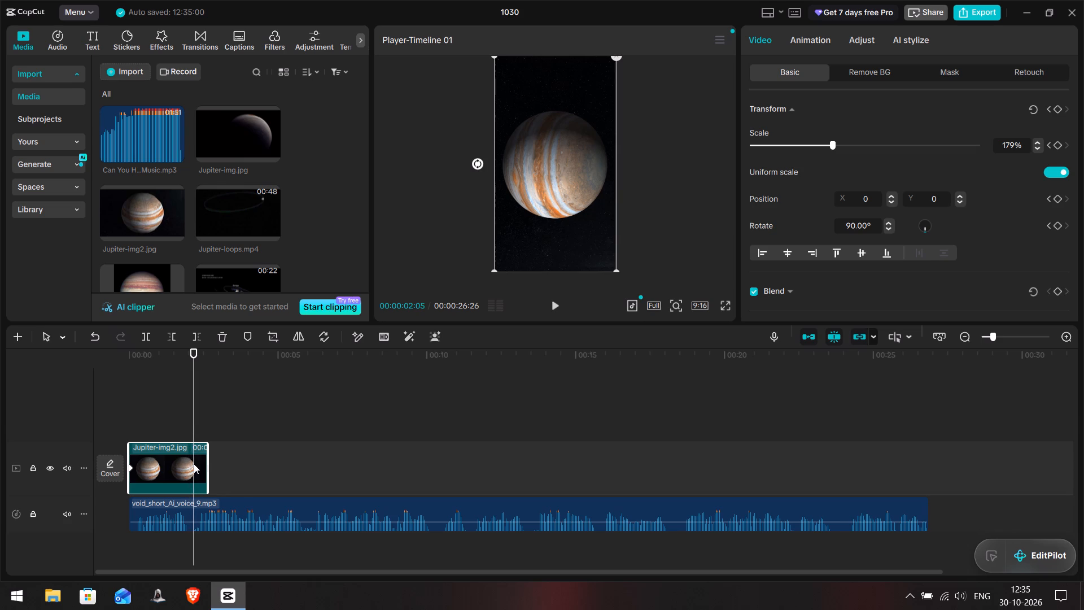
{"action": "left_click", "coordinate": [1061, 108]}
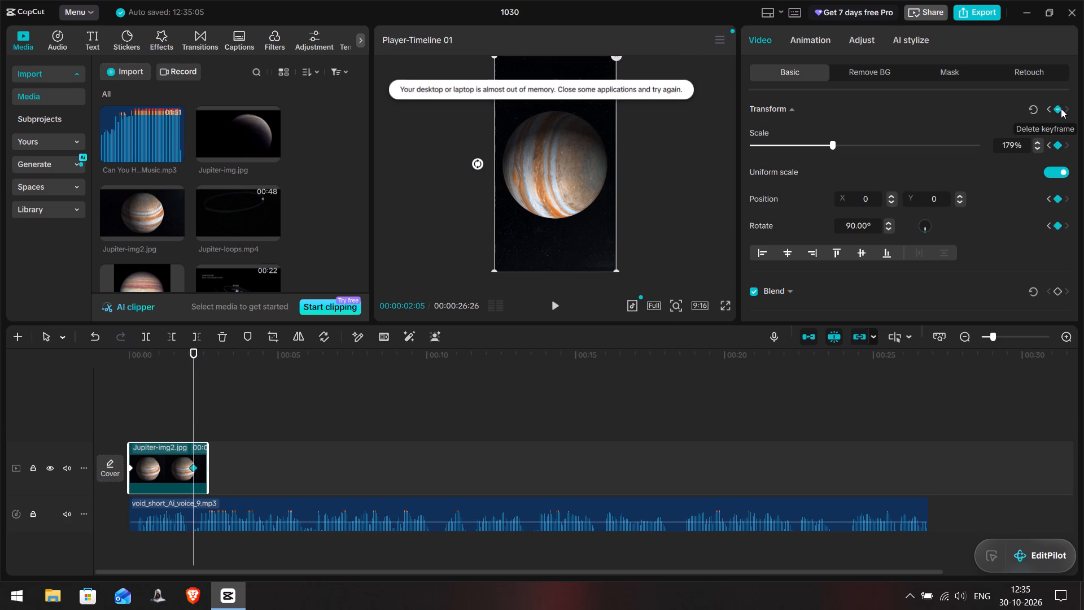
{"action": "left_click_drag", "start_coordinate": [617, 267], "coordinate": [915, 565]}
Trim the end of the Jupiter-img2 clip to the keyframe at 00:00:02:05.
{"action": "left_click_drag", "start_coordinate": [209, 458], "coordinate": [207, 459]}
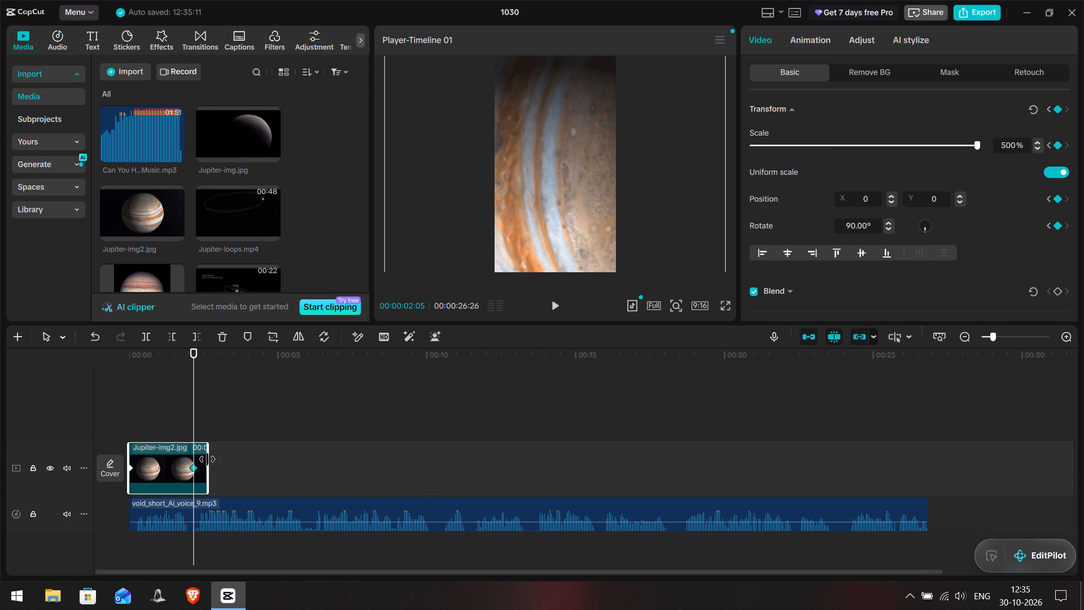
{"action": "left_click_drag", "start_coordinate": [207, 459], "coordinate": [193, 460]}
Play the timeline from the start to about 00:04 to check the zoom and hear the next voice-over line.
{"action": "left_click", "coordinate": [146, 420]}
{"action": "left_click_drag", "start_coordinate": [146, 419], "coordinate": [107, 414]}
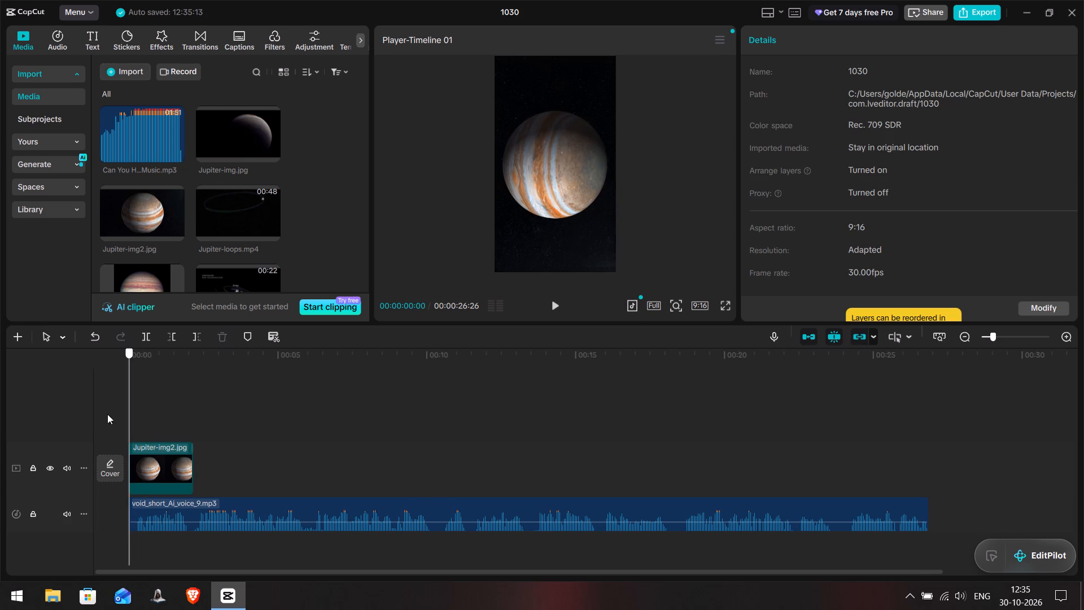
{"action": "left_click_drag", "start_coordinate": [107, 414], "coordinate": [97, 413]}
{"action": "key", "text": "space"}
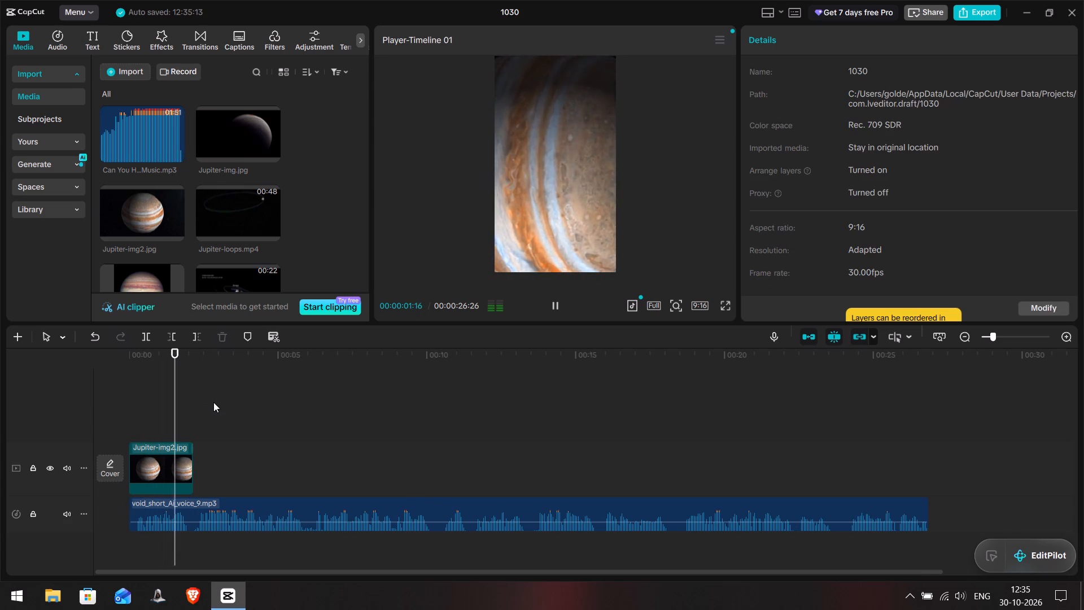
{"action": "key", "text": "space"}
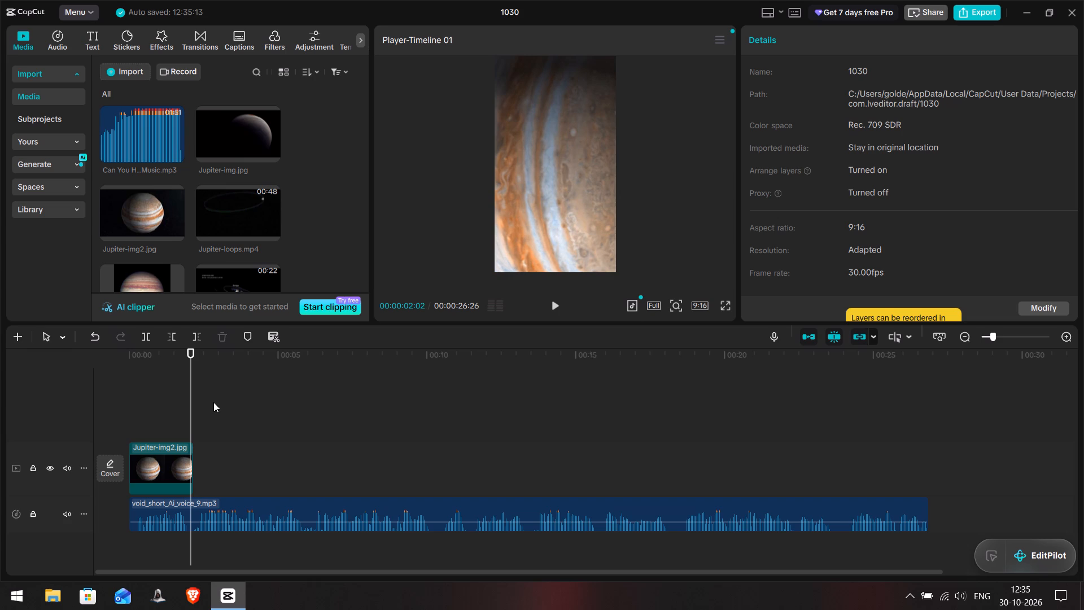
{"action": "key", "text": "space"}
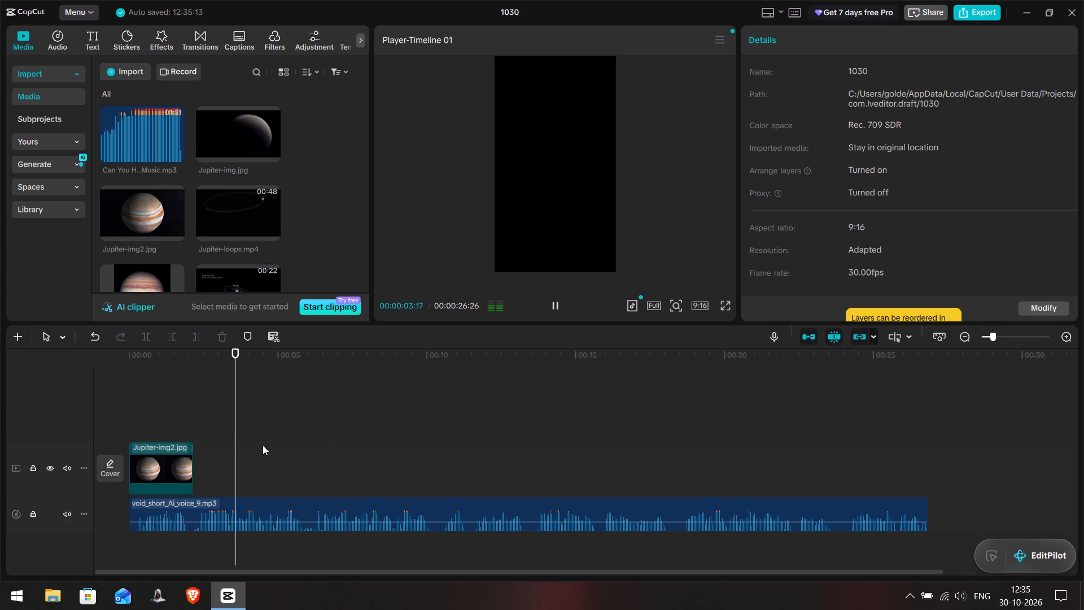
{"action": "key", "text": "space"}
Preview Jupiter-RedSpot.jpg, Jupitrer-Moons.mp4 and Jupiter-loops.mp4 in the media library as candidates for the next visual.
{"action": "scroll", "coordinate": [244, 245], "scroll_direction": "down", "scroll_amount": 2}
{"action": "left_click", "coordinate": [143, 167]}
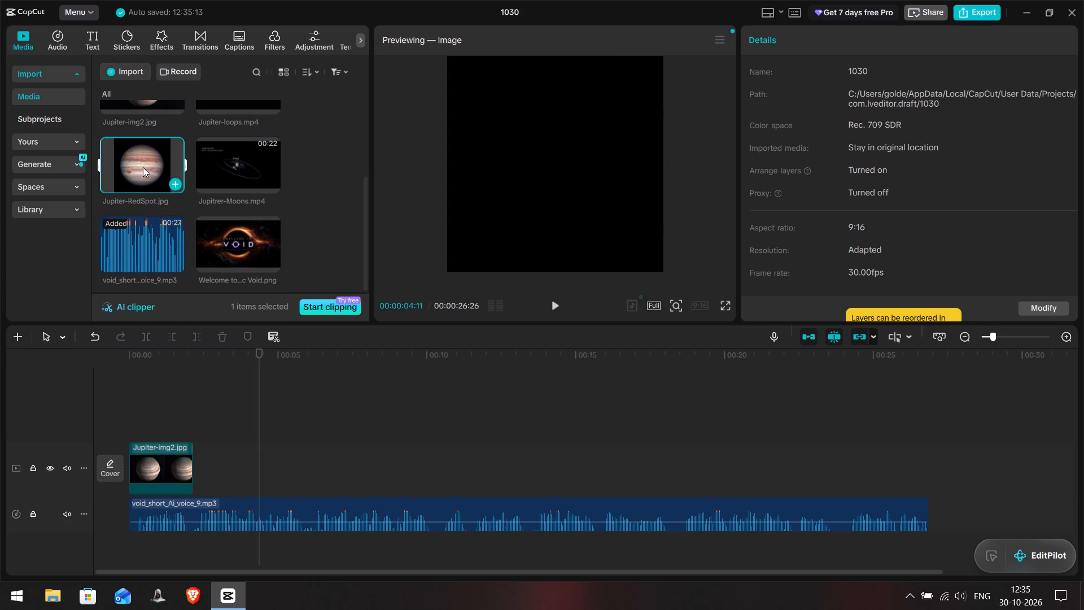
{"action": "key", "text": "space"}
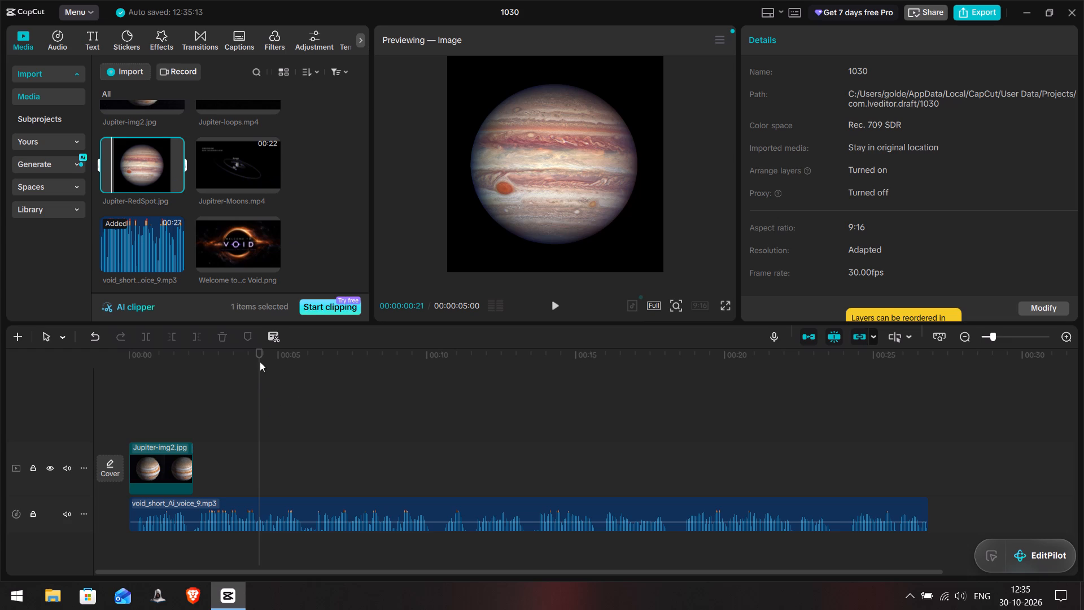
{"action": "left_click_drag", "start_coordinate": [259, 361], "coordinate": [253, 361]}
{"action": "left_click", "coordinate": [257, 351]}
{"action": "scroll", "coordinate": [190, 230], "scroll_direction": "up", "scroll_amount": 2}
{"action": "scroll", "coordinate": [194, 217], "scroll_direction": "down", "scroll_amount": 1}
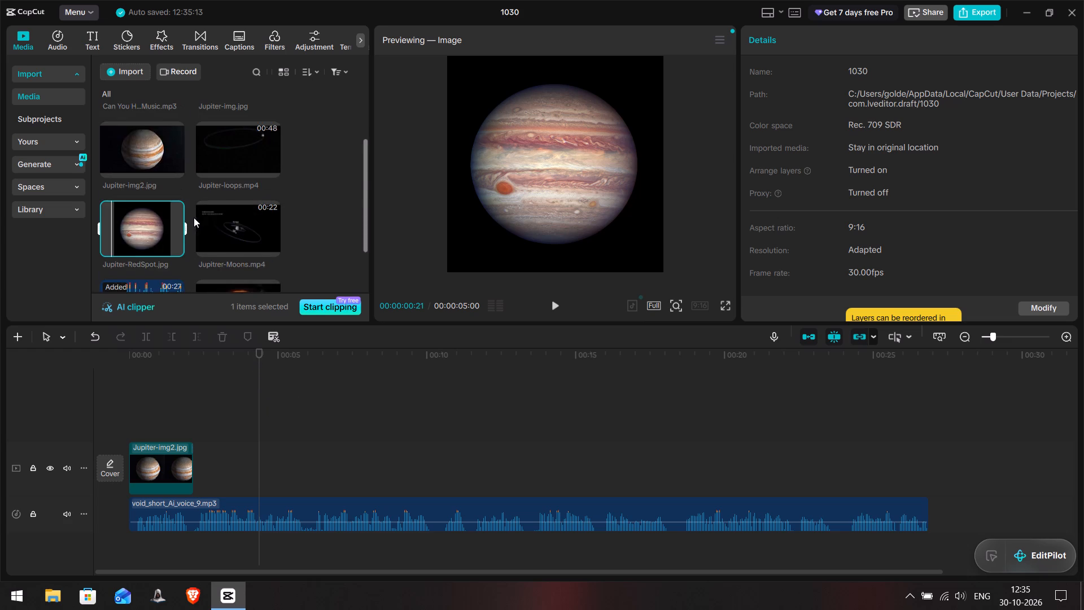
{"action": "scroll", "coordinate": [194, 217], "scroll_direction": "down", "scroll_amount": 1}
{"action": "left_click", "coordinate": [220, 172]}
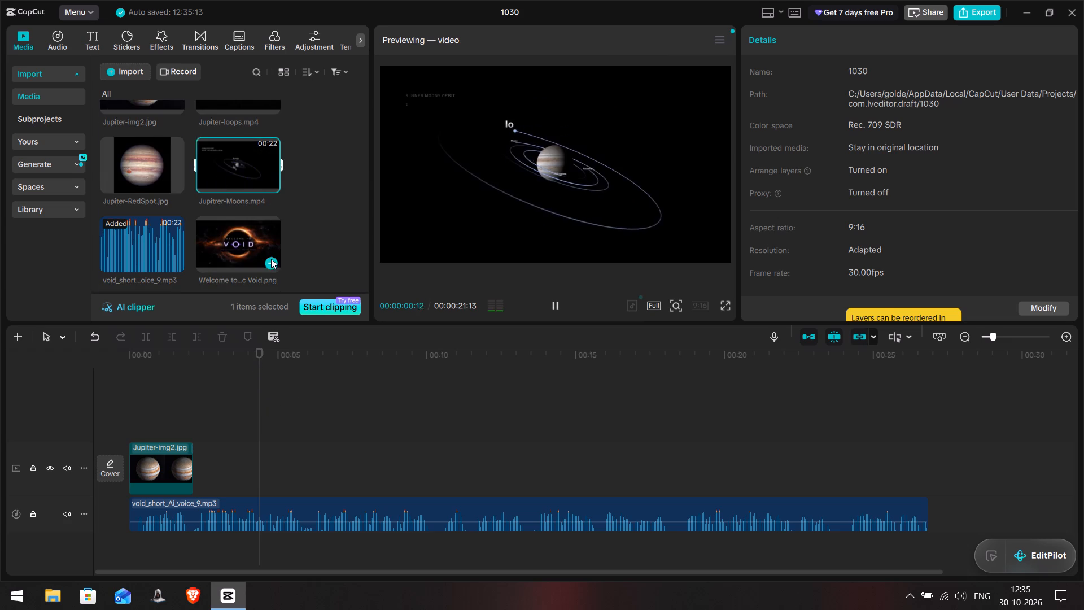
{"action": "scroll", "coordinate": [276, 266], "scroll_direction": "up", "scroll_amount": 2}
{"action": "left_click", "coordinate": [233, 211]}
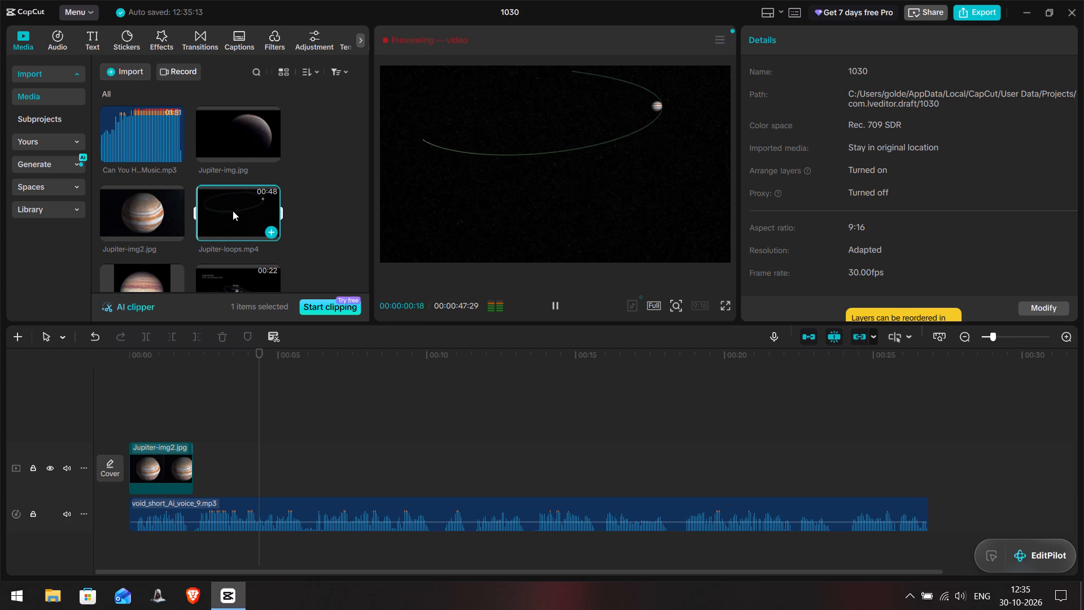
{"action": "key", "text": "space"}
{"action": "scroll", "coordinate": [148, 233], "scroll_direction": "down", "scroll_amount": 3}
{"action": "scroll", "coordinate": [148, 233], "scroll_direction": "up", "scroll_amount": 3}
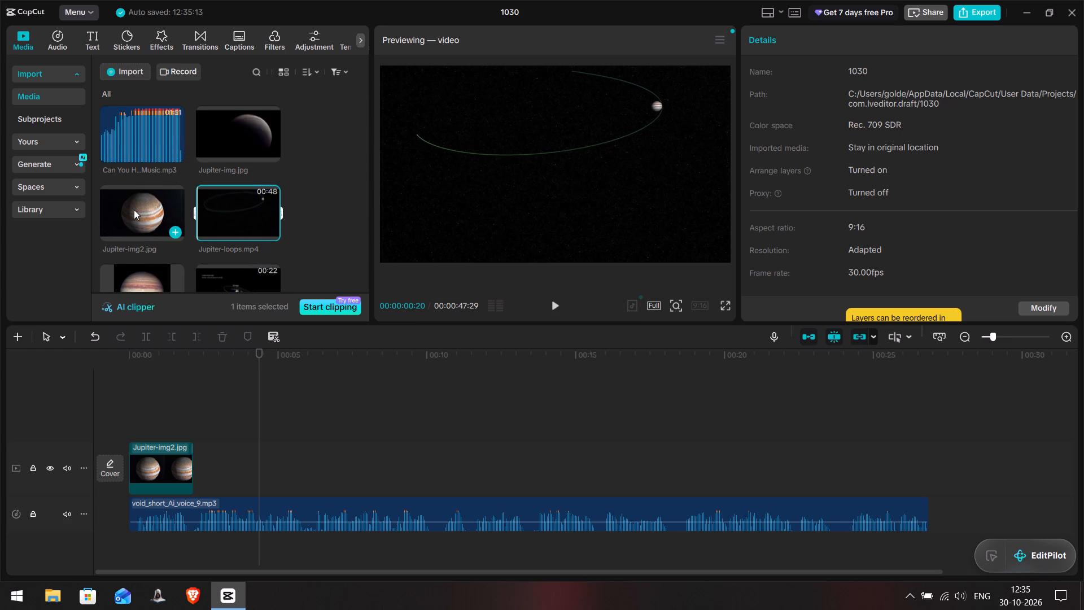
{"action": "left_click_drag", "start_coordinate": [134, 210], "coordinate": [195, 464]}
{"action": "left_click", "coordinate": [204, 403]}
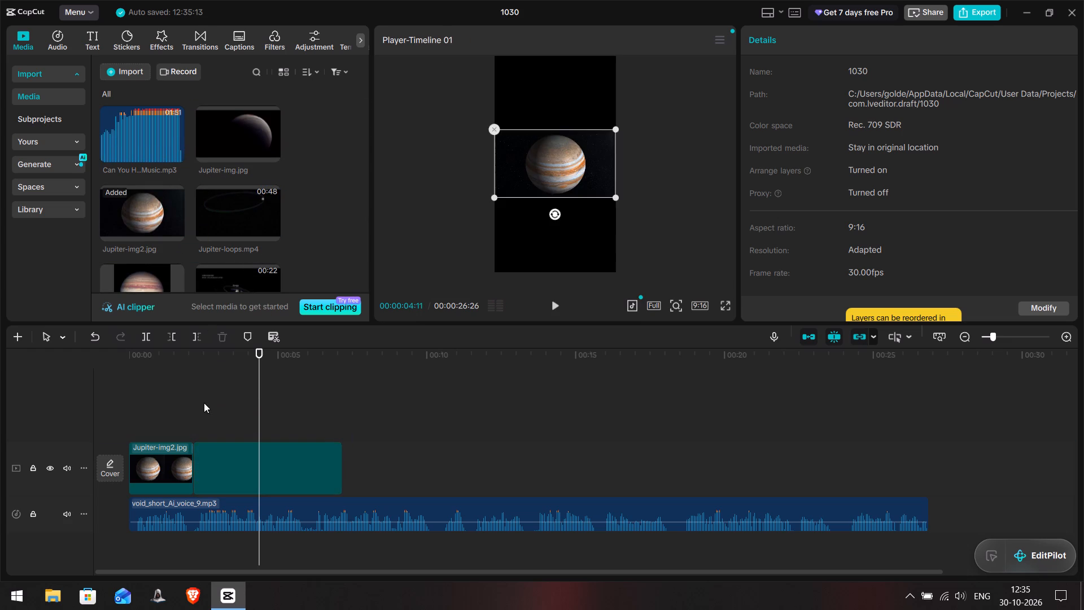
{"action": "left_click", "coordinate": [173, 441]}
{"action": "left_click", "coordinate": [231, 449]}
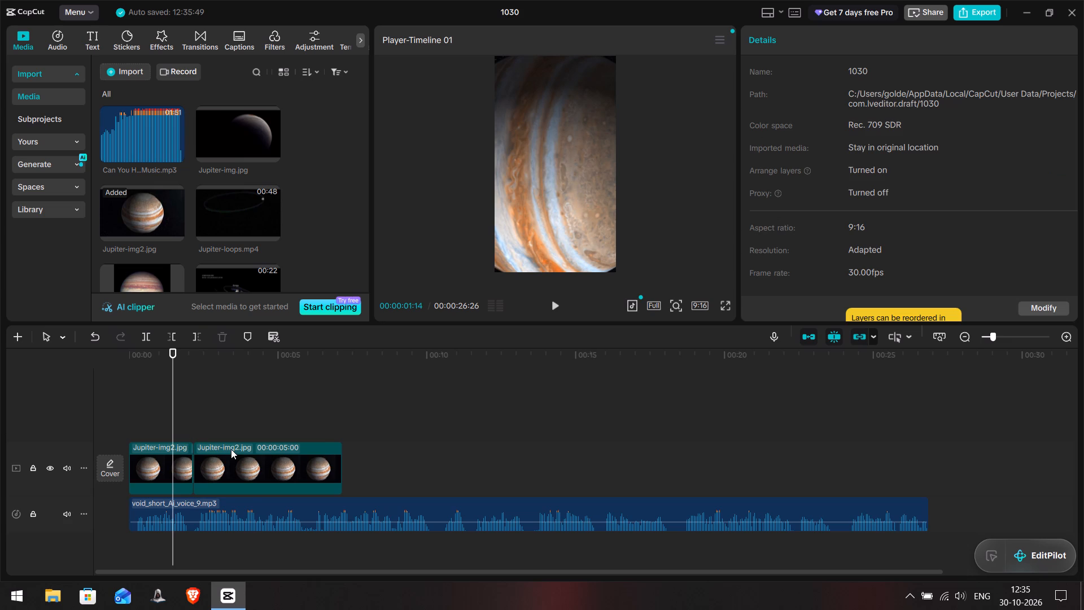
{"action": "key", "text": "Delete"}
Place Jupiter-img.jpg on the main video track directly after the first clip, starting at 00:00:02:05.
{"action": "left_click_drag", "start_coordinate": [175, 394], "coordinate": [190, 397]}
{"action": "scroll", "coordinate": [147, 240], "scroll_direction": "down", "scroll_amount": 1}
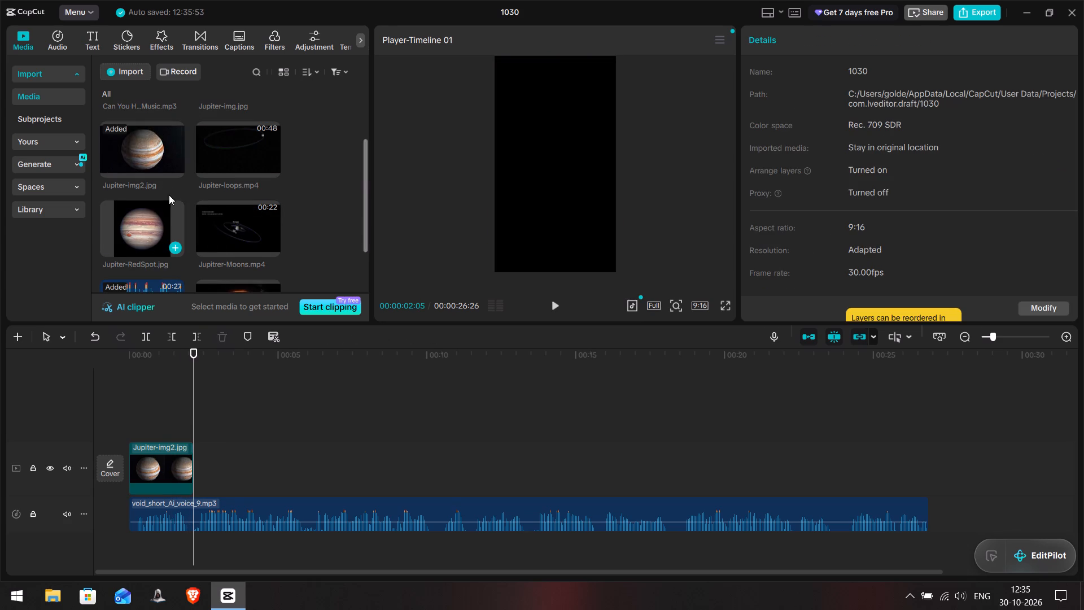
{"action": "scroll", "coordinate": [211, 218], "scroll_direction": "up", "scroll_amount": 3}
{"action": "left_click_drag", "start_coordinate": [231, 145], "coordinate": [203, 469]}
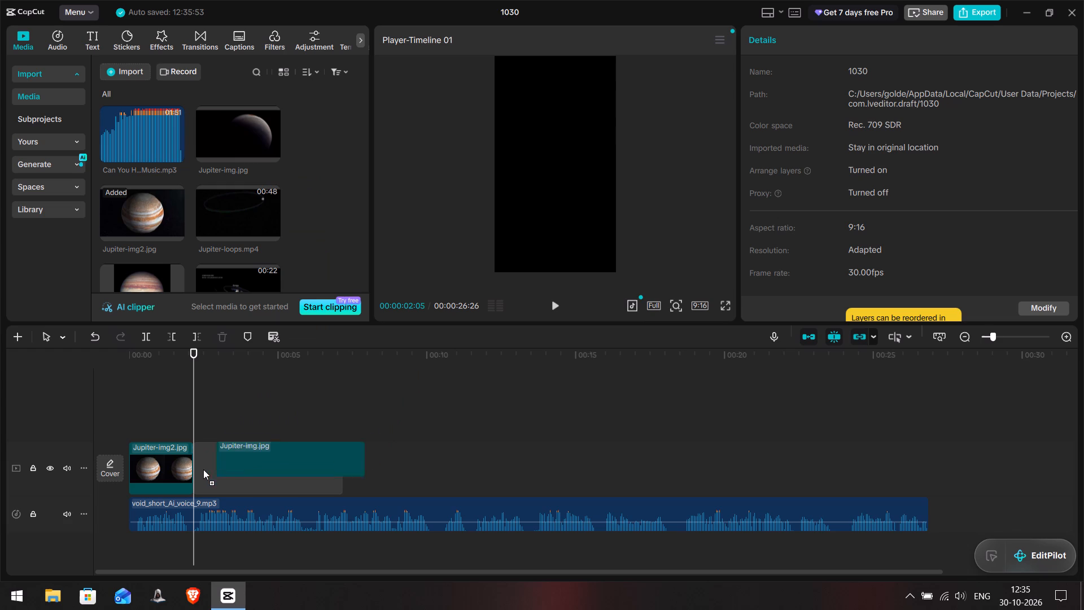
{"action": "left_click_drag", "start_coordinate": [203, 469], "coordinate": [199, 472]}
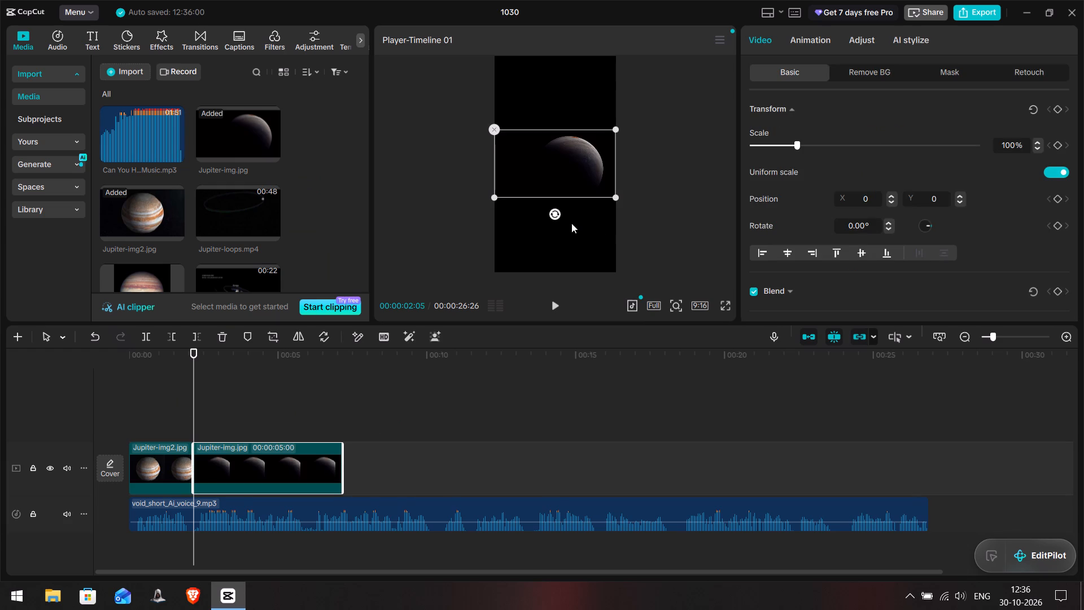
Rotate the Jupiter-img clip 90° and scale it to 177% to fill the vertical frame.
{"action": "left_click_drag", "start_coordinate": [557, 215], "coordinate": [492, 155]}
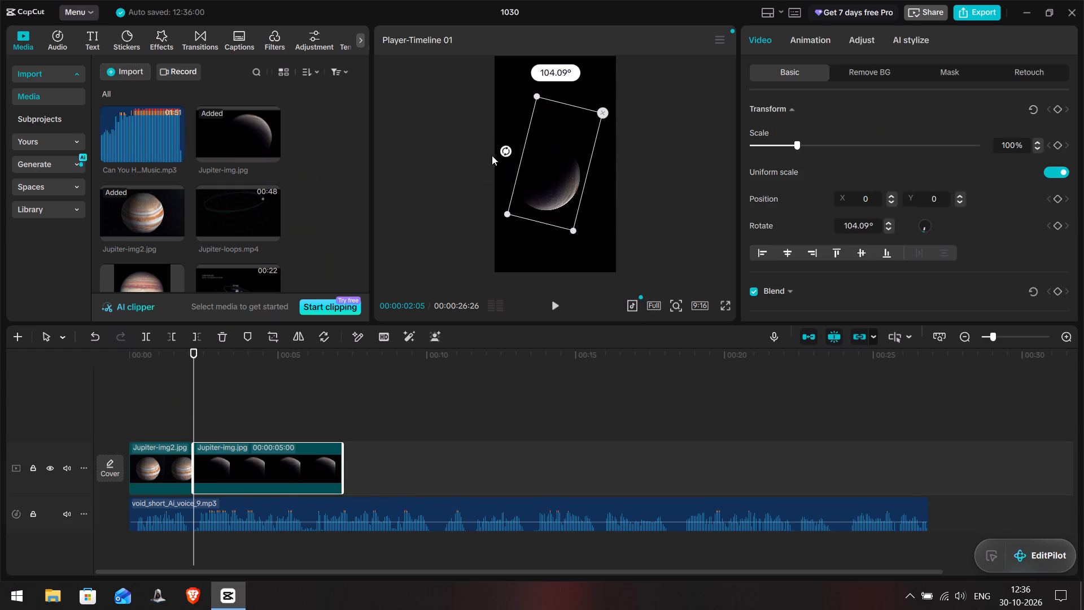
{"action": "left_click_drag", "start_coordinate": [492, 155], "coordinate": [499, 169]}
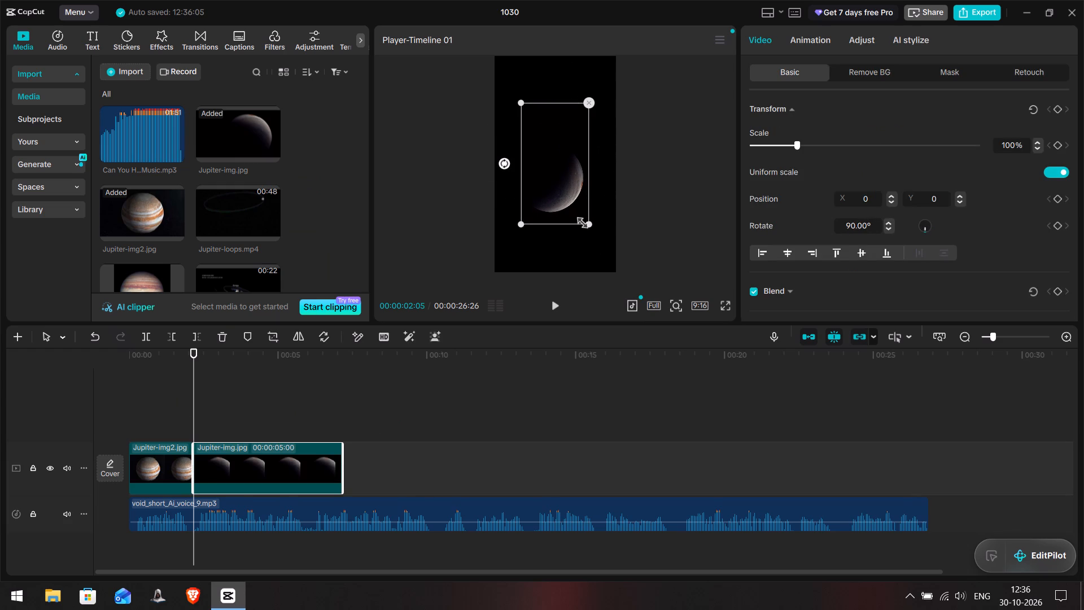
{"action": "left_click_drag", "start_coordinate": [591, 226], "coordinate": [630, 297]}
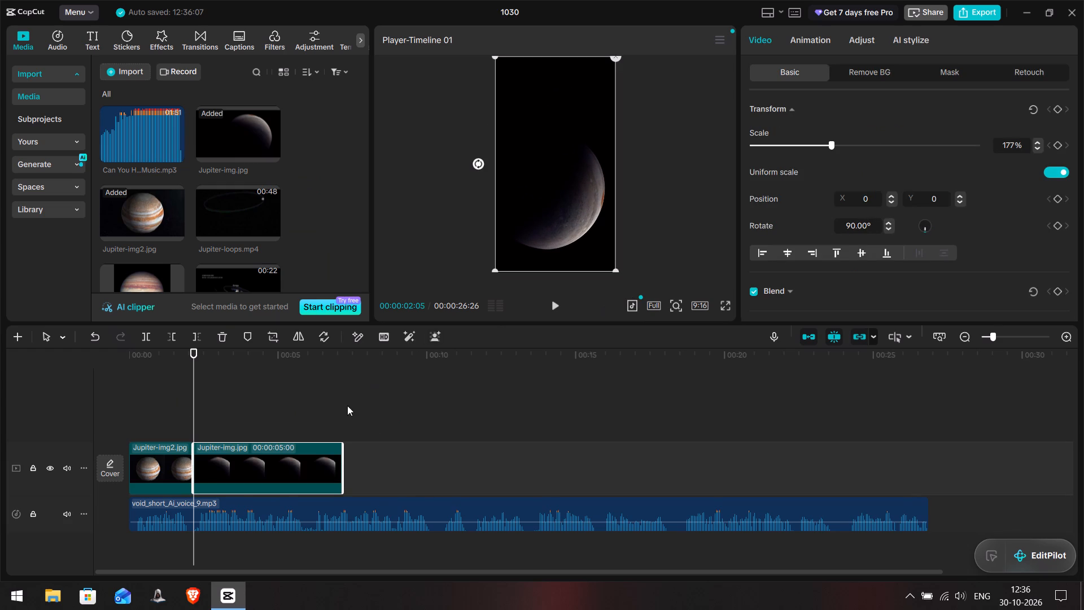
Add a transform keyframe at the start of the Jupiter-img clip with scale 451% and position X -1507, Y 1573.
{"action": "left_click", "coordinate": [1056, 110]}
{"action": "left_click_drag", "start_coordinate": [619, 269], "coordinate": [693, 406]}
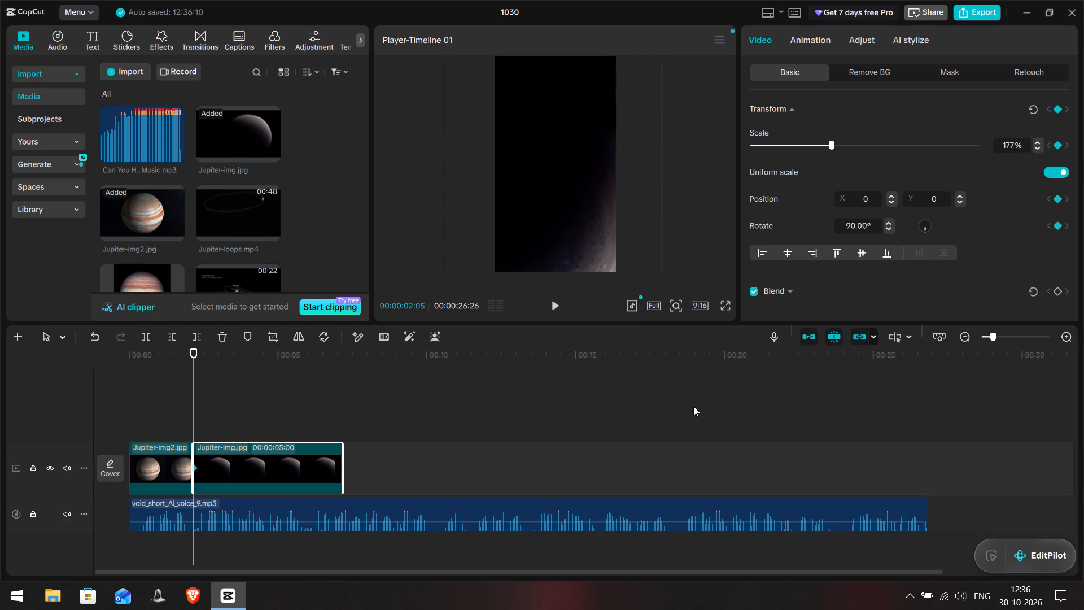
{"action": "left_click_drag", "start_coordinate": [693, 406], "coordinate": [744, 523]}
{"action": "left_click_drag", "start_coordinate": [587, 235], "coordinate": [511, 125]}
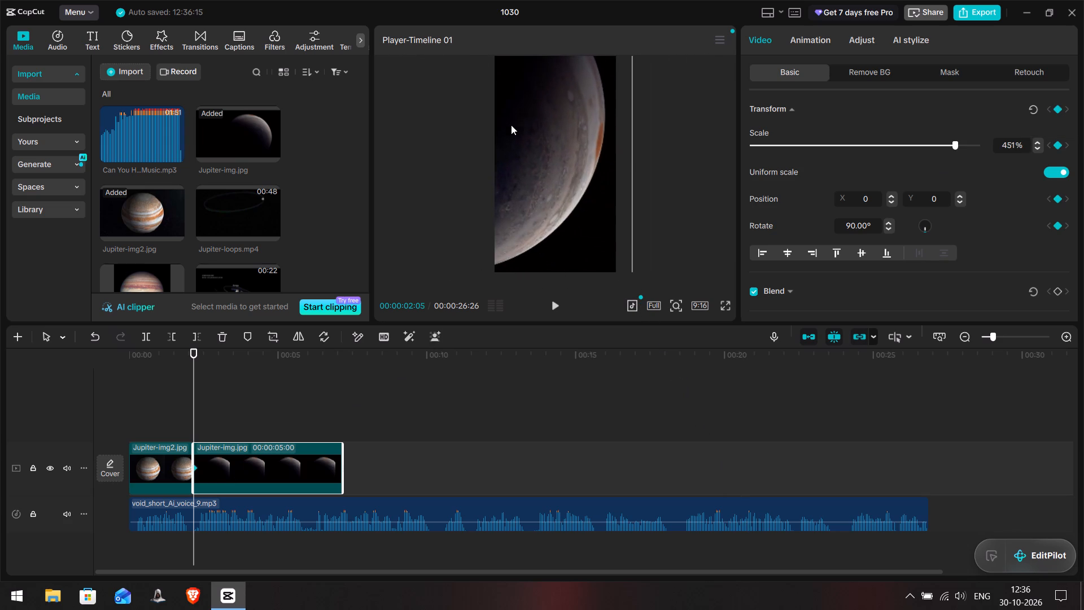
{"action": "left_click_drag", "start_coordinate": [511, 125], "coordinate": [502, 146]}
{"action": "left_click", "coordinate": [308, 407]}
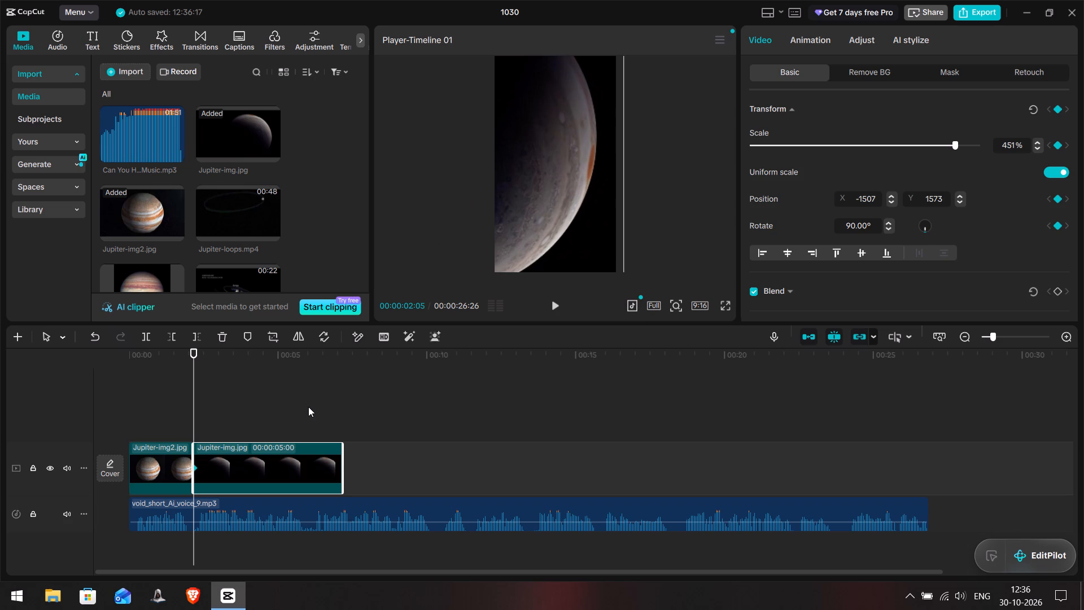
Scrub and play the Jupiter-img section around 00:04 to 00:06 to find where the voice-over line ends.
{"action": "left_click", "coordinate": [191, 383]}
{"action": "left_click_drag", "start_coordinate": [192, 383], "coordinate": [196, 386]}
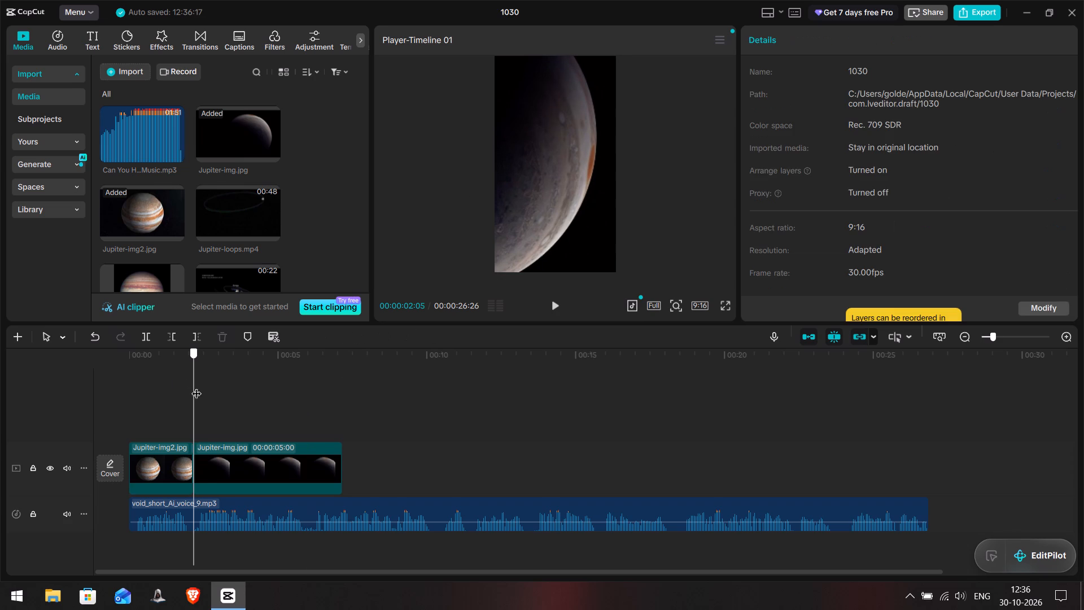
{"action": "left_click_drag", "start_coordinate": [196, 386], "coordinate": [298, 424]}
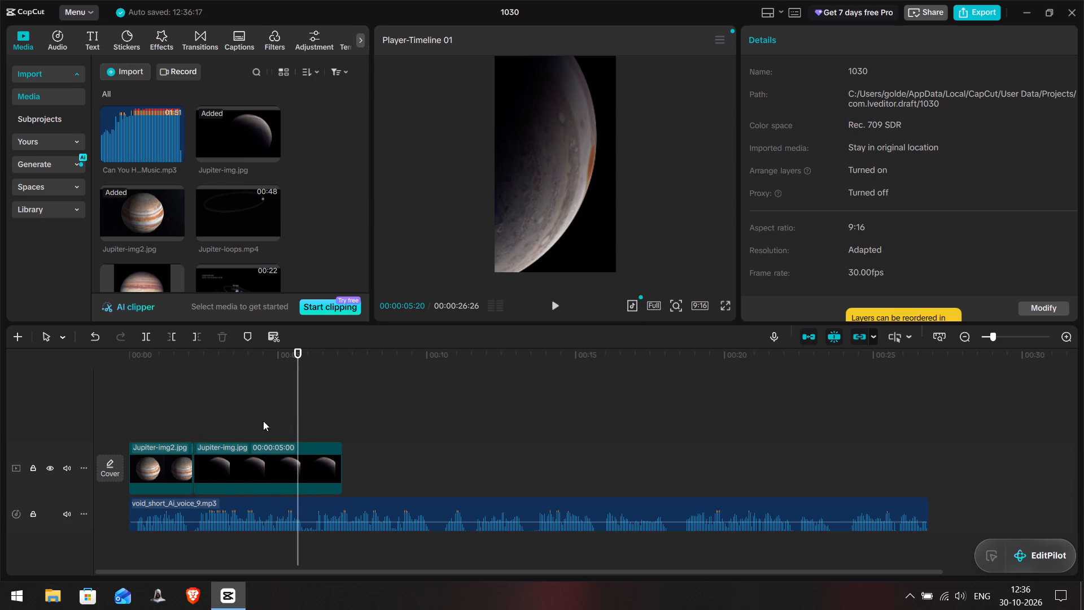
{"action": "left_click", "coordinate": [229, 413]}
{"action": "key", "text": "space"}
{"action": "key", "text": "space"}
{"action": "key", "text": "space"}
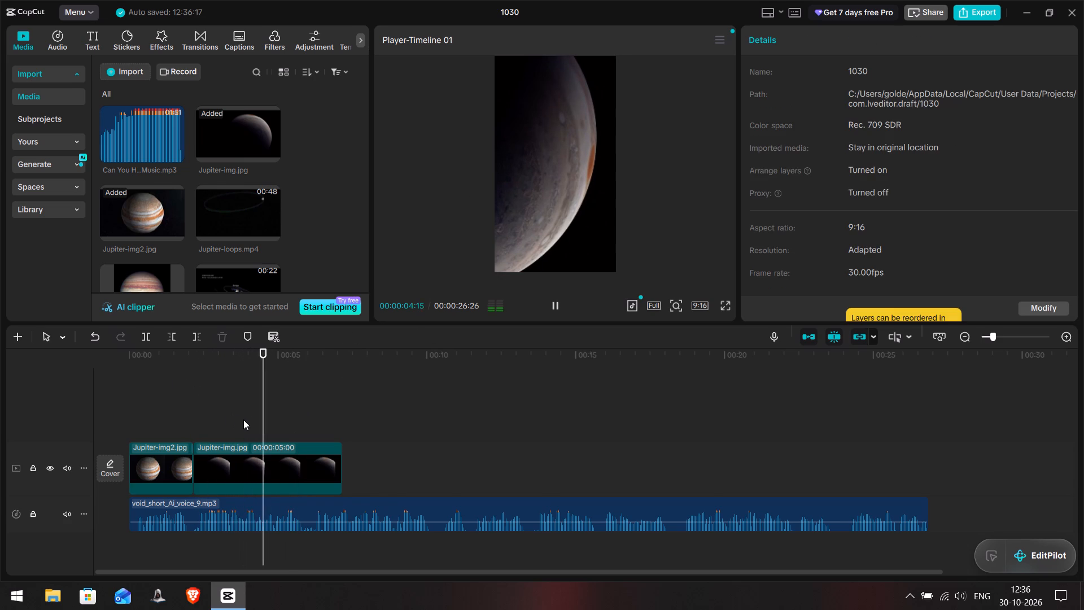
{"action": "key", "text": "space"}
{"action": "left_click", "coordinate": [299, 430]}
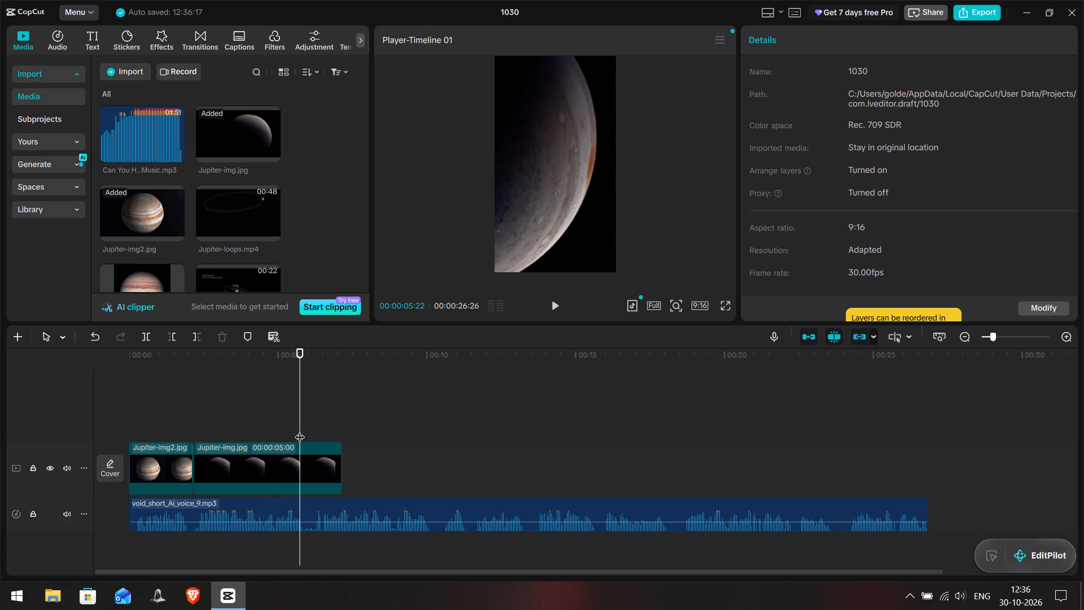
{"action": "key", "text": "space"}
{"action": "key", "text": "space"}
{"action": "left_click", "coordinate": [308, 425]}
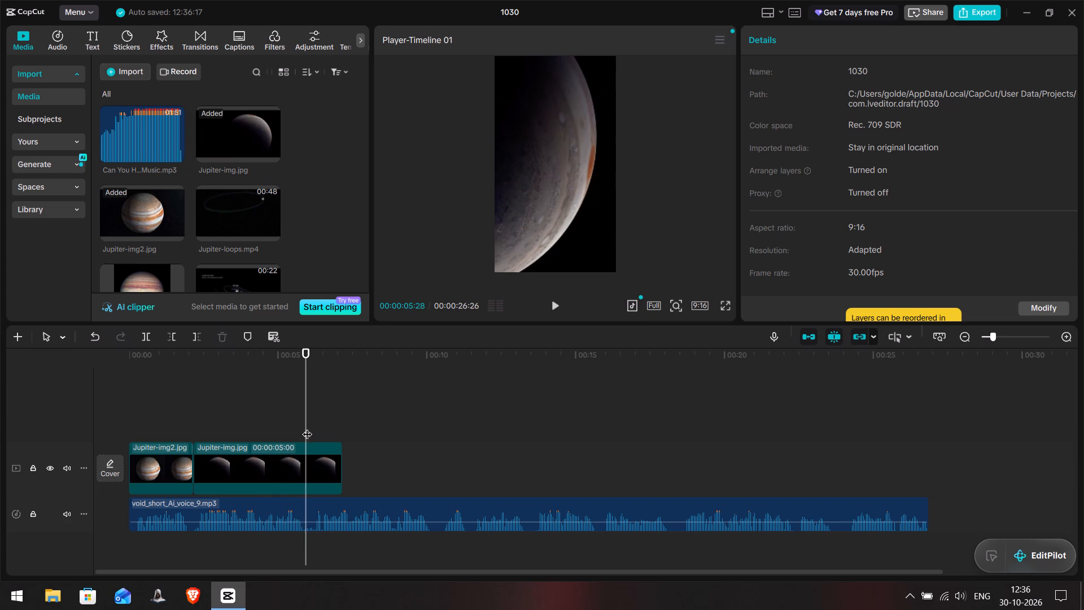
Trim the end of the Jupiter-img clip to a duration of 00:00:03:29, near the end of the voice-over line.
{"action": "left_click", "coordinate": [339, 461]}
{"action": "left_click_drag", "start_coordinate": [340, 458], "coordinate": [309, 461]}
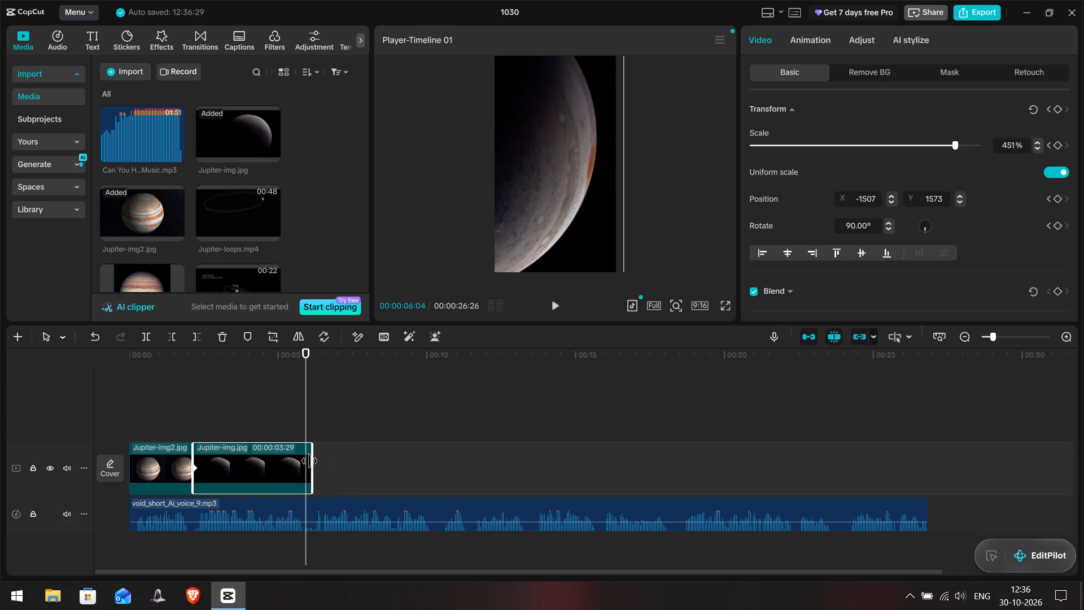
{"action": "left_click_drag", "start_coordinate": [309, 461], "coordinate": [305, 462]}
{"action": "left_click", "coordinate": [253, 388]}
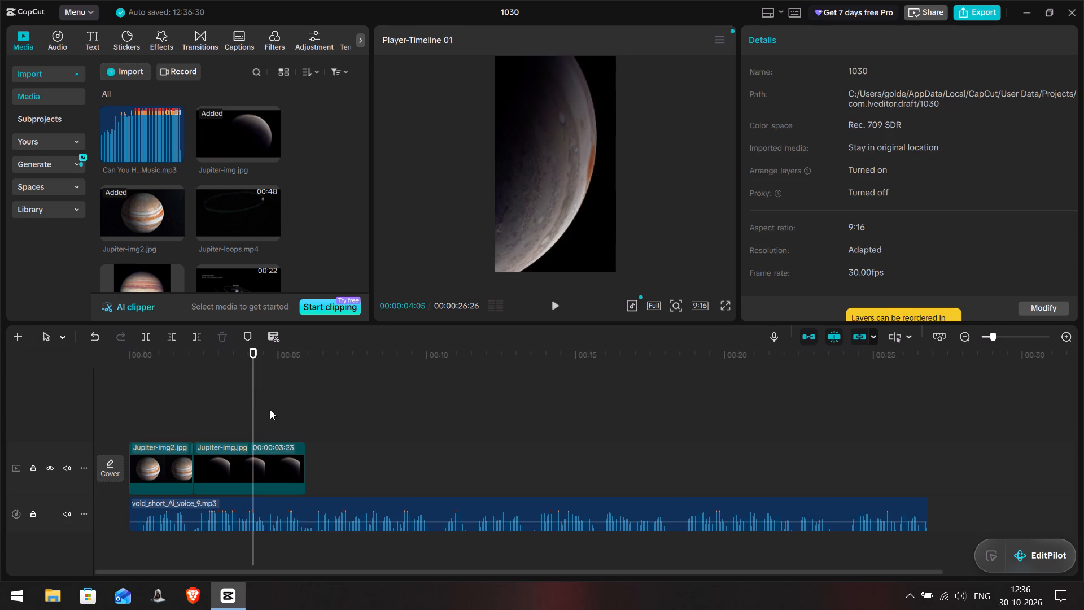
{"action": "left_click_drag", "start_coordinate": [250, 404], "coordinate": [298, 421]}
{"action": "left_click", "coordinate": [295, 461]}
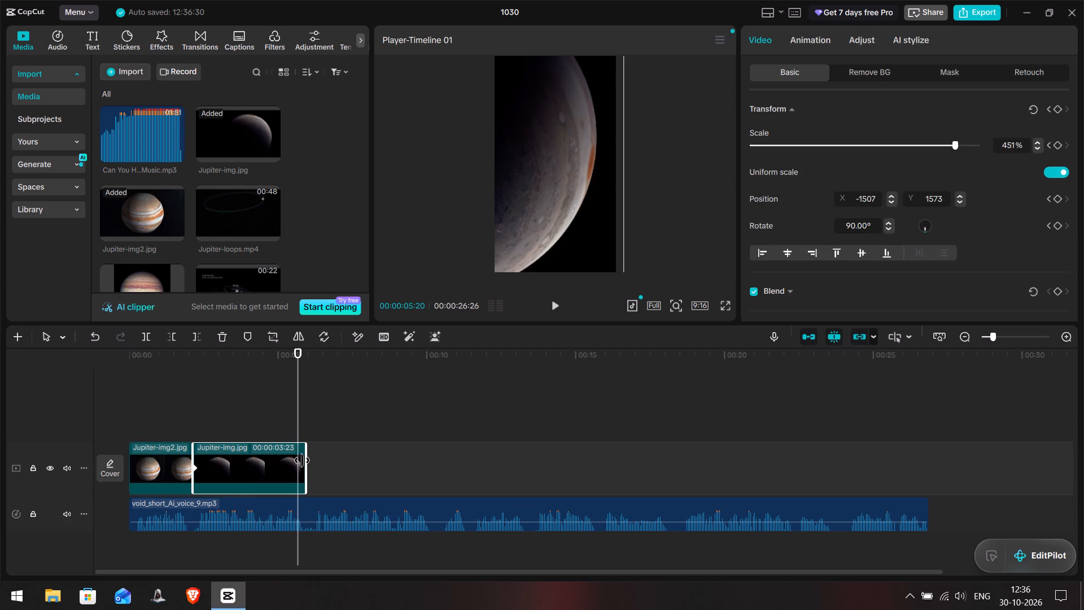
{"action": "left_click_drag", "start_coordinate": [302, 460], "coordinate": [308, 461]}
Add a transform keyframe to the Jupiter-img clip at 00:00:05:23 with scale 77% and position X -100, Y 119.
{"action": "left_click_drag", "start_coordinate": [295, 430], "coordinate": [302, 437]}
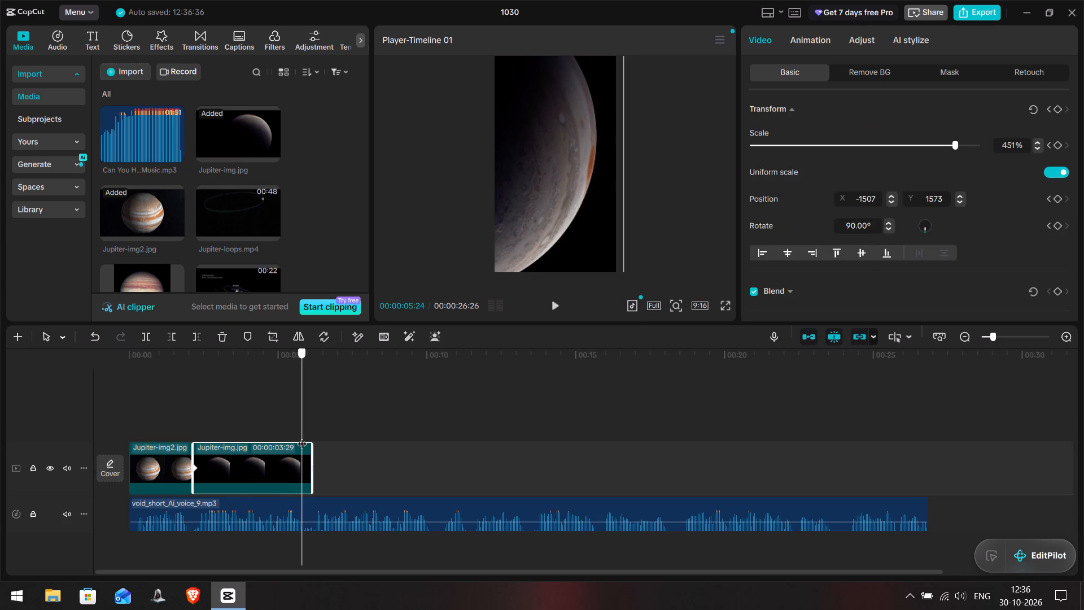
{"action": "left_click_drag", "start_coordinate": [302, 437], "coordinate": [301, 437]}
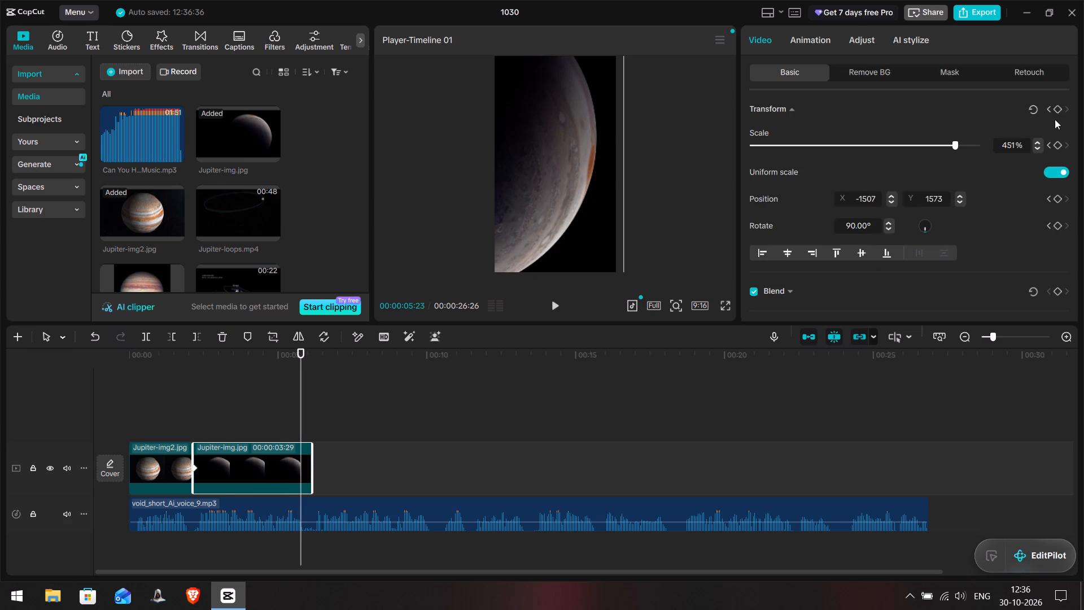
{"action": "left_click", "coordinate": [1055, 115]}
{"action": "left_click_drag", "start_coordinate": [932, 146], "coordinate": [856, 143]}
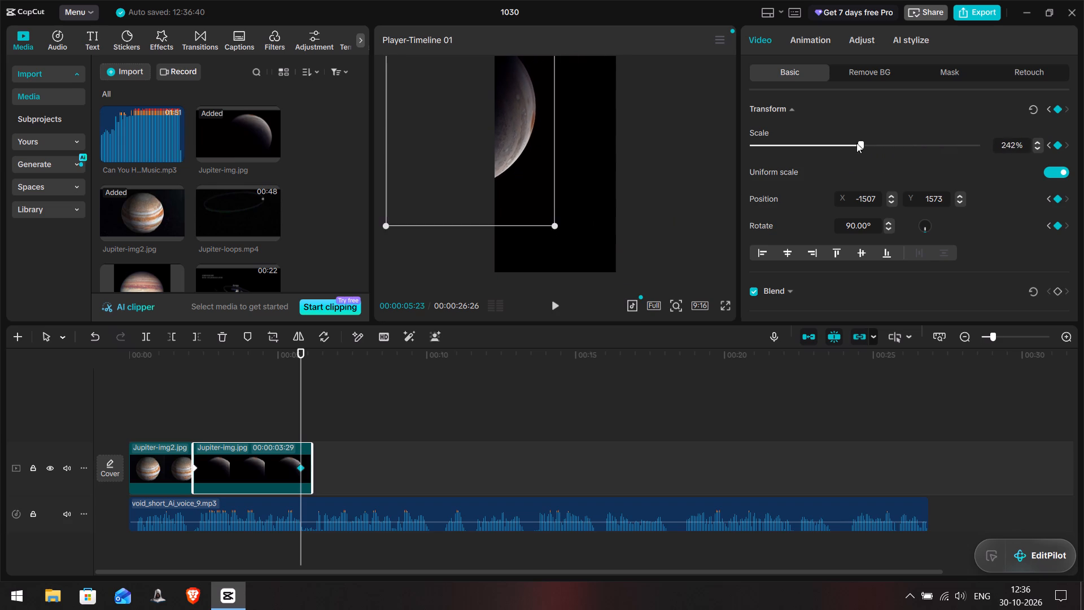
{"action": "left_click_drag", "start_coordinate": [856, 143], "coordinate": [856, 142]}
{"action": "left_click_drag", "start_coordinate": [505, 130], "coordinate": [579, 175]}
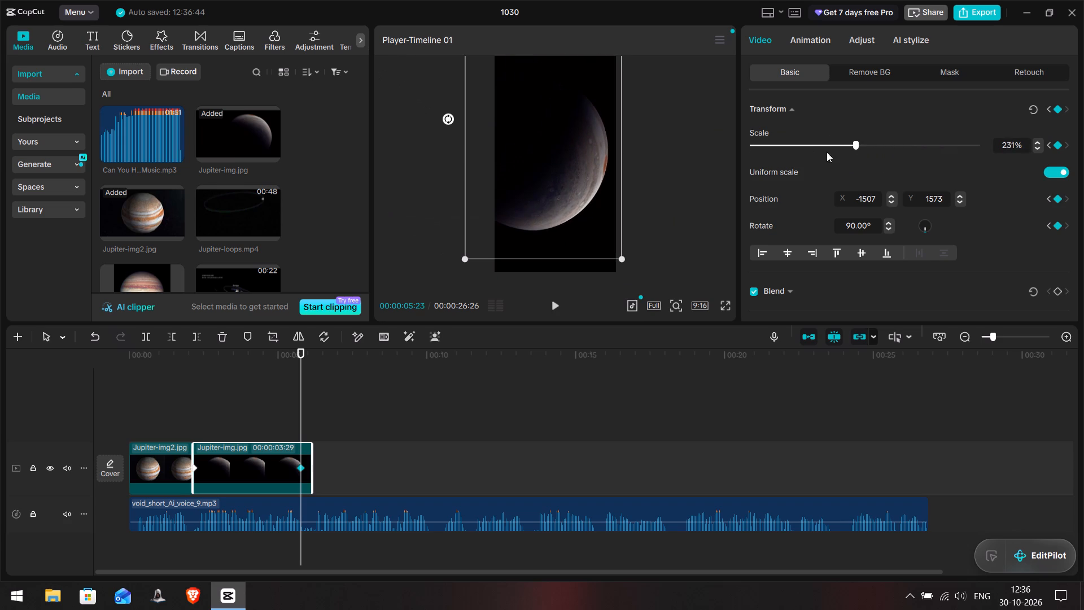
{"action": "left_click_drag", "start_coordinate": [840, 147], "coordinate": [817, 150]}
{"action": "left_click_drag", "start_coordinate": [828, 145], "coordinate": [812, 147]}
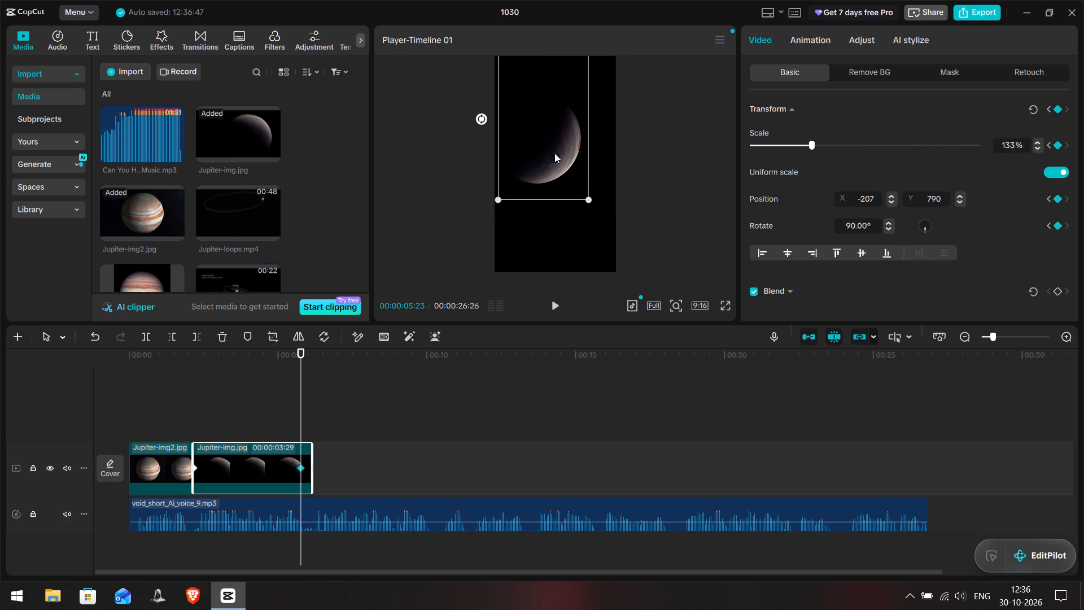
{"action": "left_click_drag", "start_coordinate": [551, 153], "coordinate": [557, 191]}
{"action": "left_click_drag", "start_coordinate": [811, 146], "coordinate": [799, 146]}
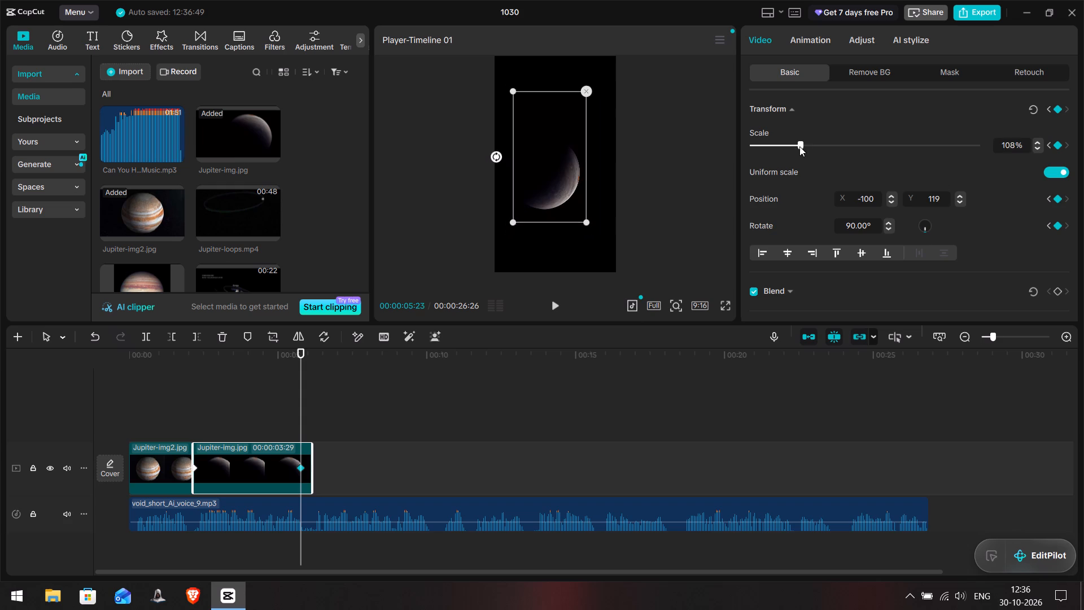
{"action": "left_click_drag", "start_coordinate": [799, 146], "coordinate": [786, 149]}
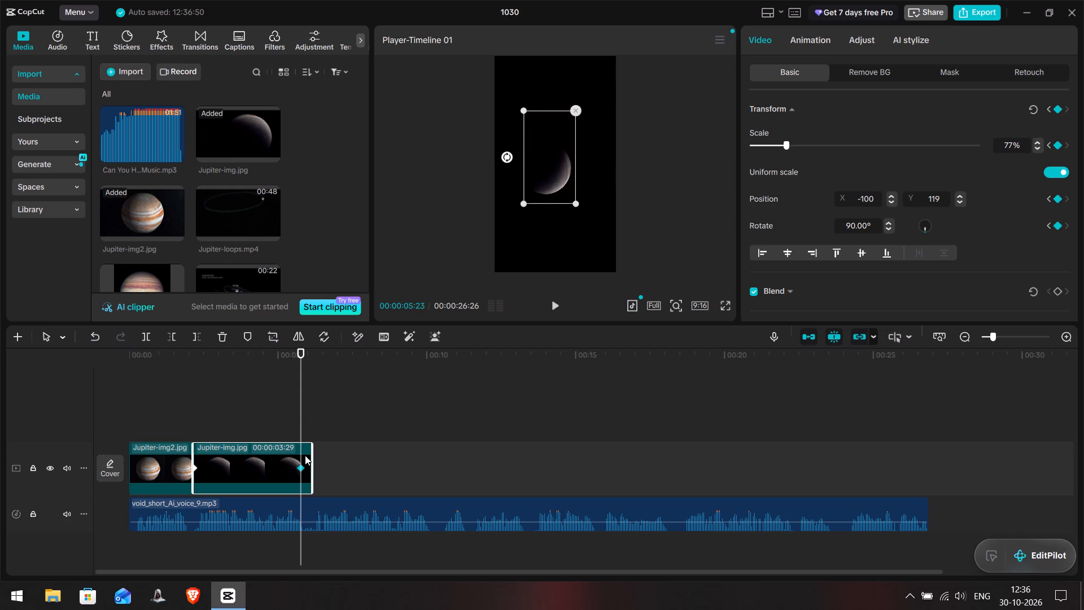
Trim the end of the Jupiter-img clip back to its last keyframe, for a duration of 00:00:03:18.
{"action": "left_click_drag", "start_coordinate": [311, 457], "coordinate": [298, 457]}
Play the timeline from late in the first clip to about 00:06 to check the Jupiter-img zoom-out against the voice-over.
{"action": "left_click", "coordinate": [178, 404]}
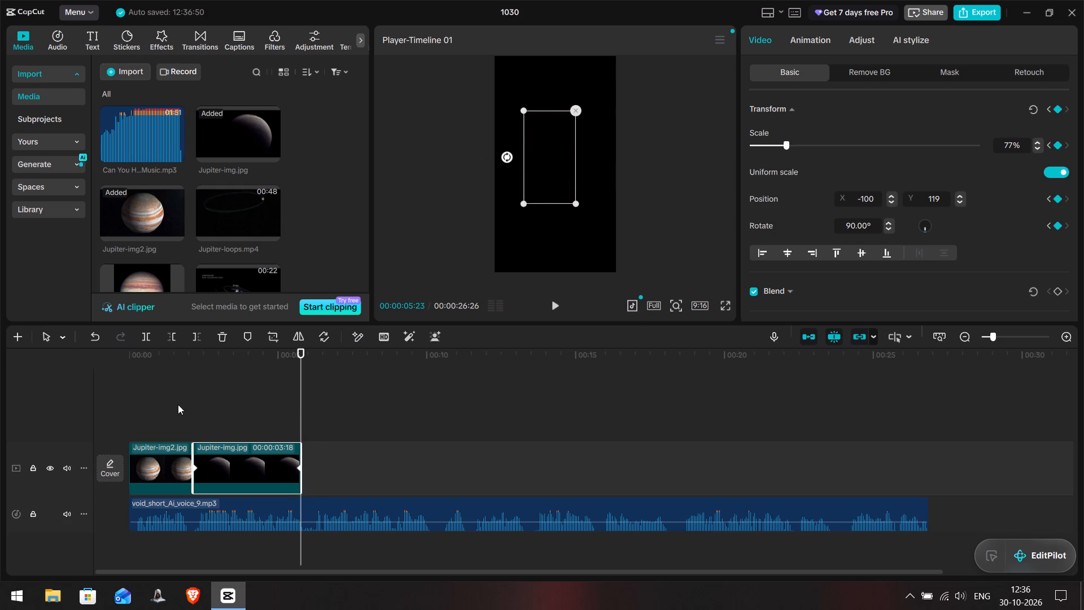
{"action": "key", "text": "space"}
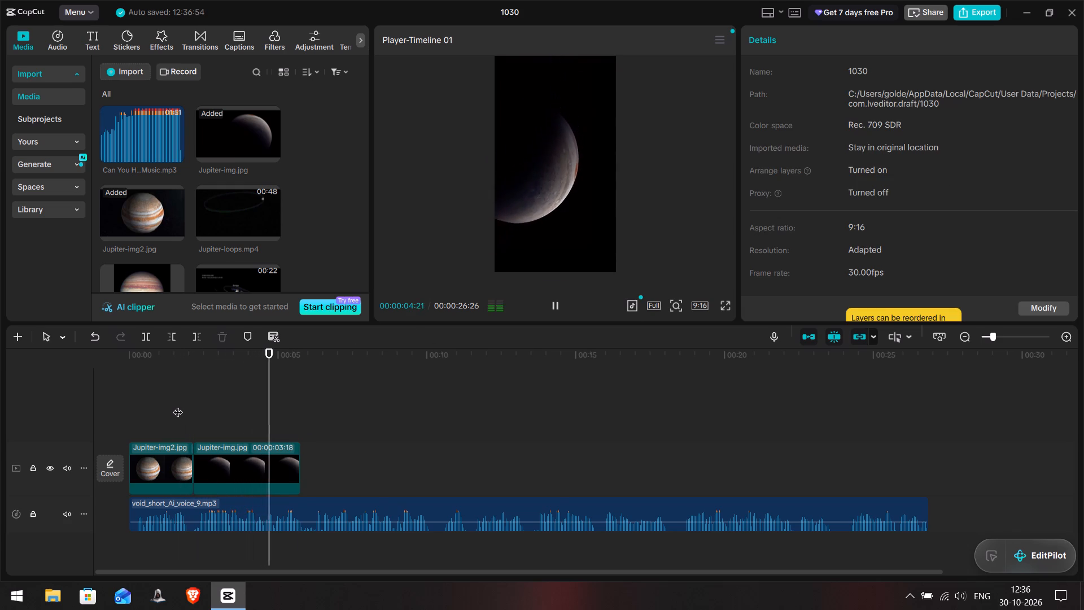
{"action": "key", "text": "space"}
{"action": "left_click", "coordinate": [290, 397]}
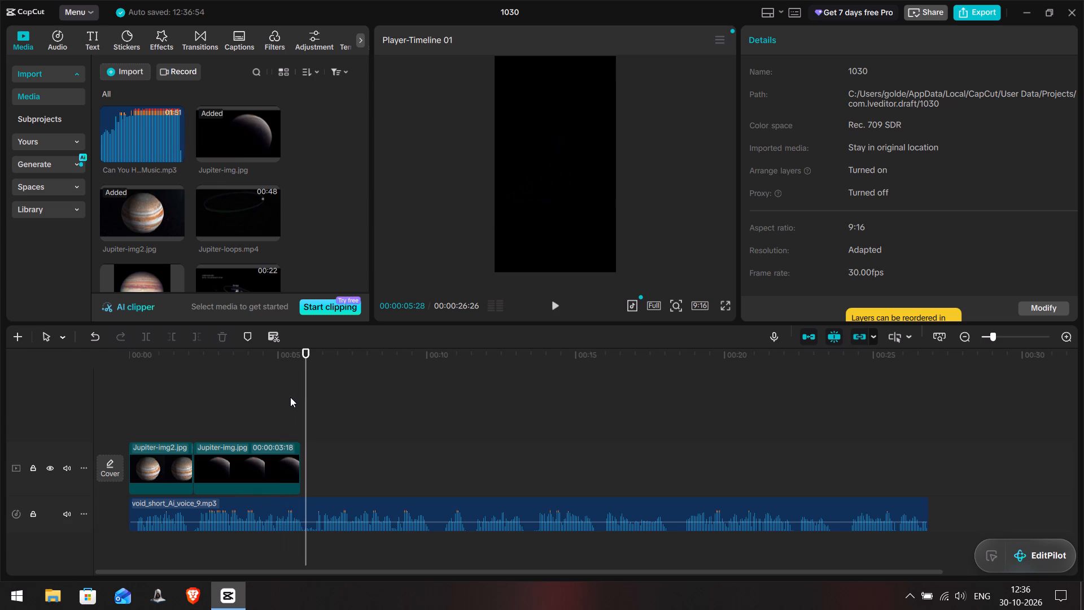
{"action": "key", "text": "space"}
{"action": "key", "text": "space"}
{"action": "key", "text": "space"}
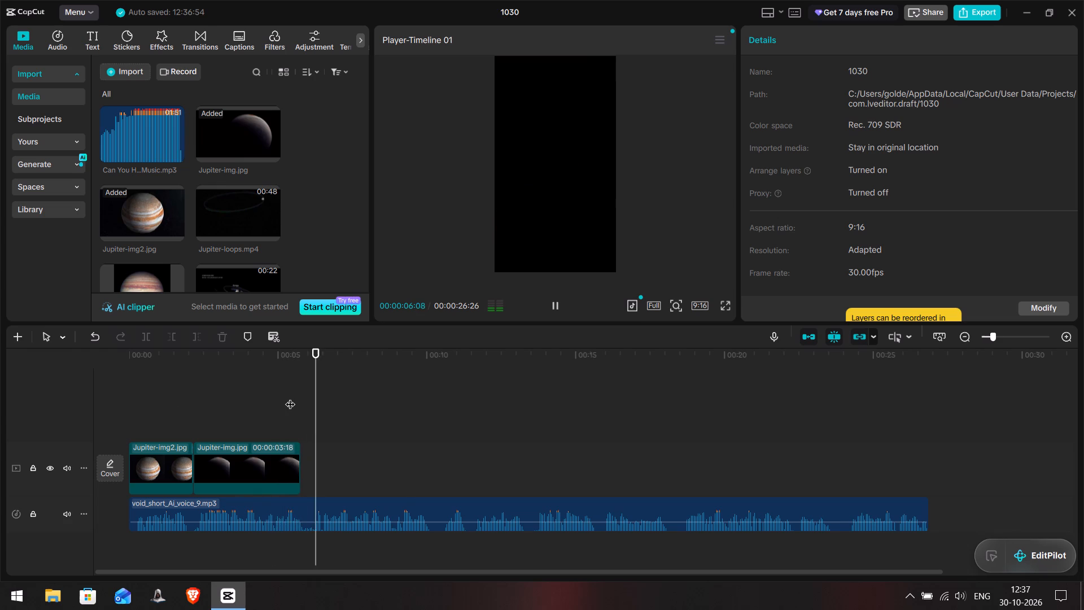
{"action": "key", "text": "space"}
Play the timeline from the start to about 00:13 to check both clips and hear the upcoming voice-over lines.
{"action": "left_click", "coordinate": [182, 384]}
{"action": "left_click_drag", "start_coordinate": [182, 384], "coordinate": [103, 374]}
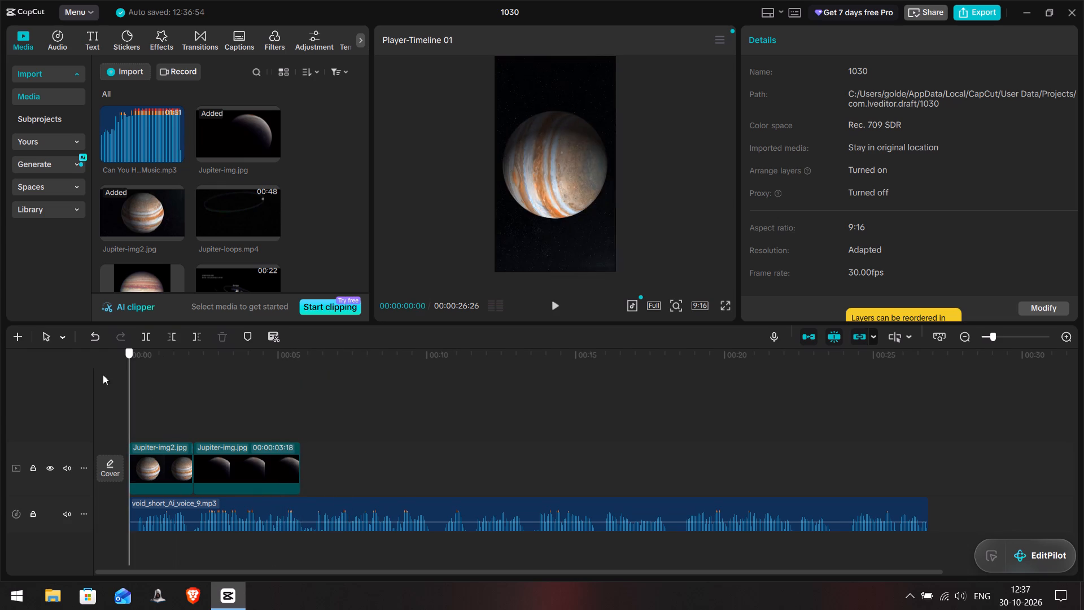
{"action": "left_click_drag", "start_coordinate": [103, 374], "coordinate": [85, 375]}
{"action": "key", "text": "space"}
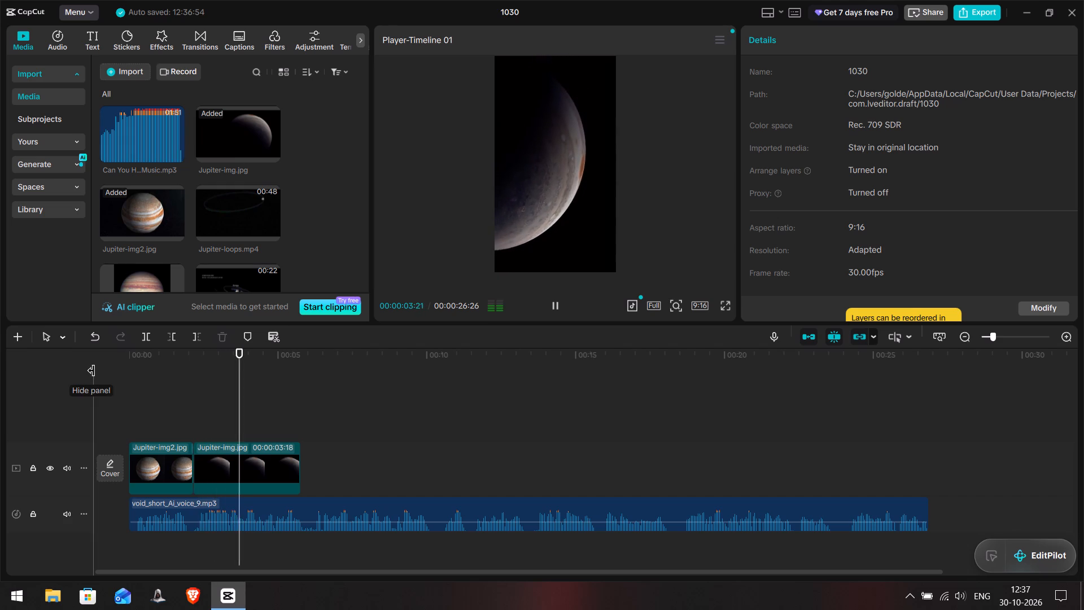
{"action": "key", "text": "space"}
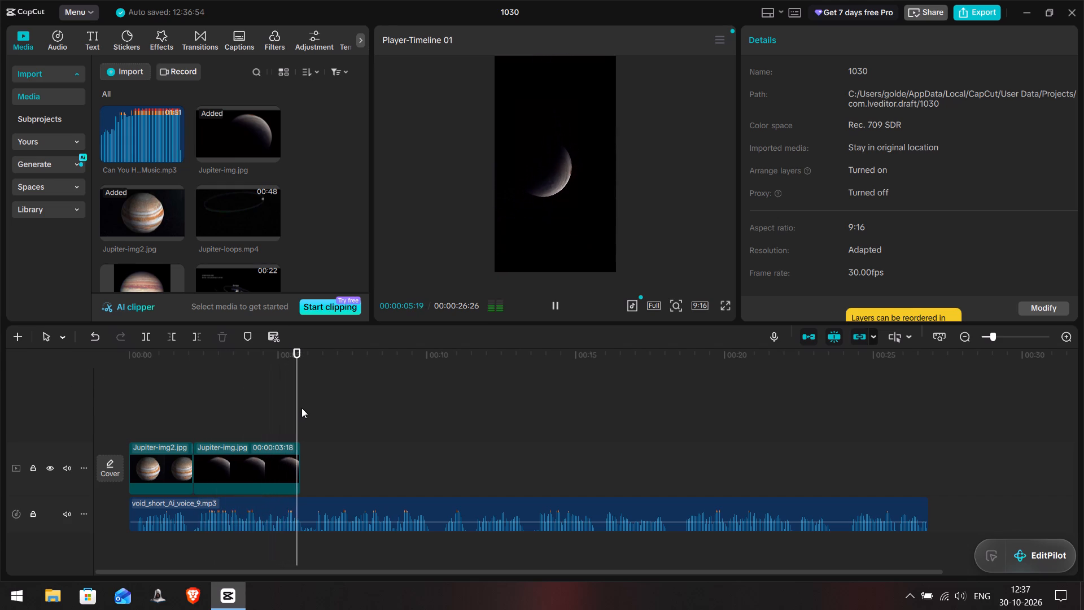
{"action": "key", "text": "space"}
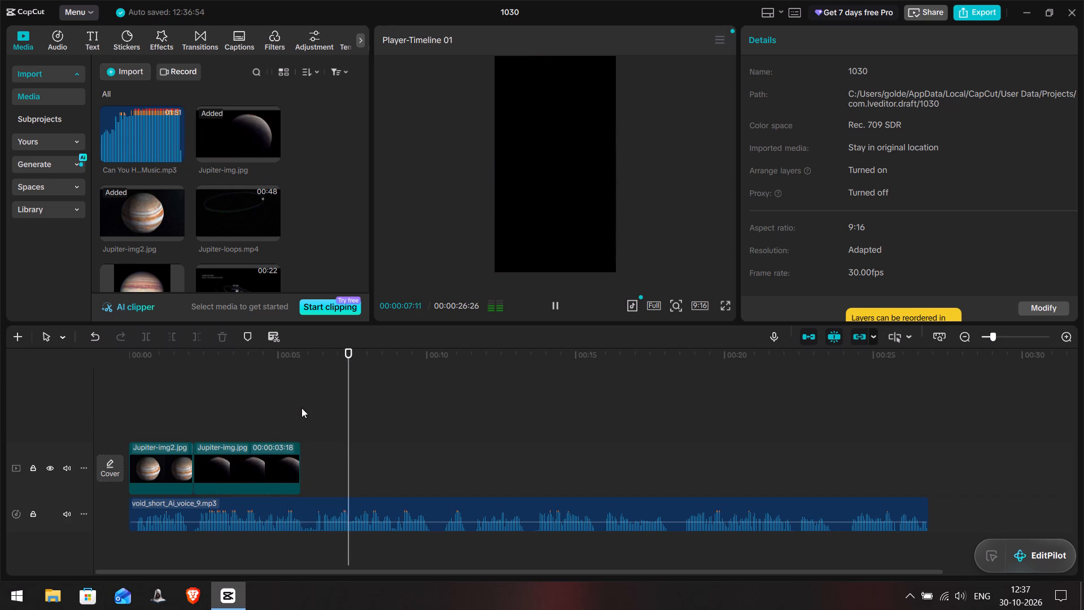
{"action": "key", "text": "space"}
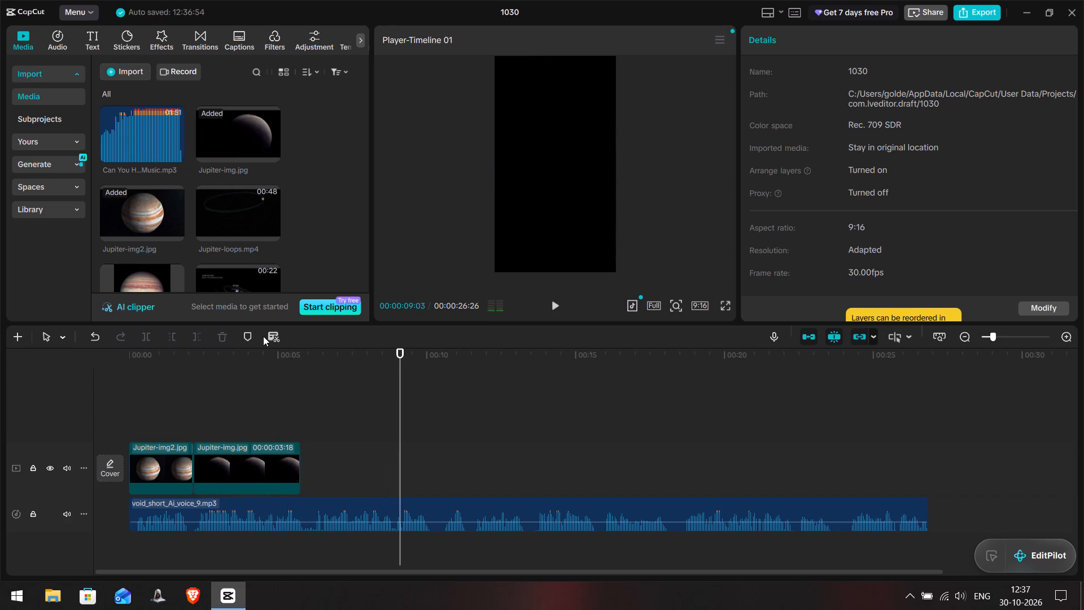
{"action": "key", "text": "space"}
{"action": "key", "text": "space"}
{"action": "key", "text": "space"}
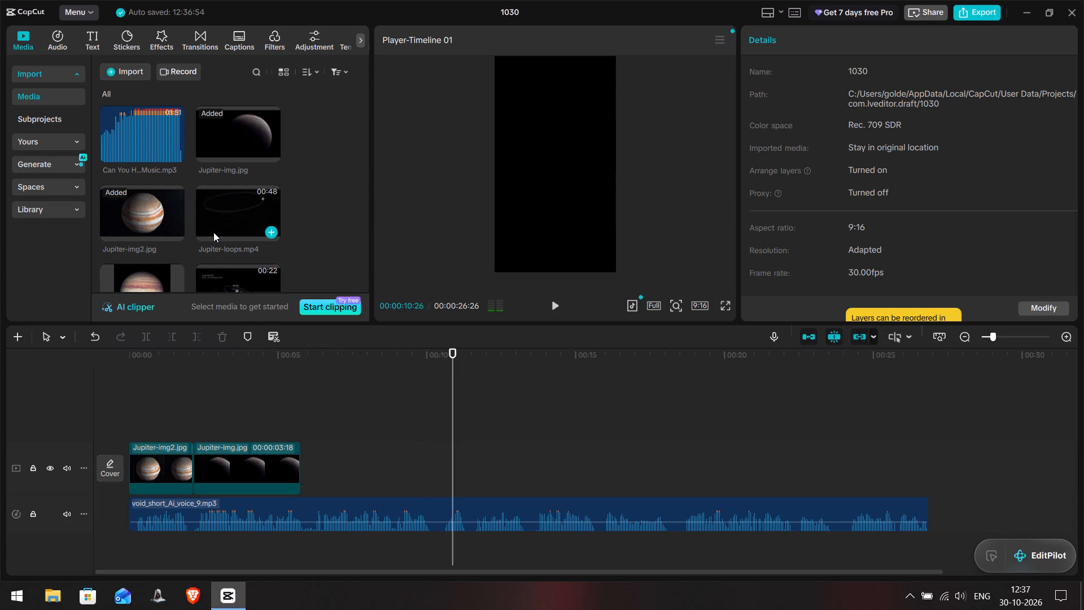
{"action": "key", "text": "space"}
{"action": "scroll", "coordinate": [303, 376], "scroll_direction": "down", "scroll_amount": 2}
{"action": "scroll", "coordinate": [218, 254], "scroll_direction": "down", "scroll_amount": 5}
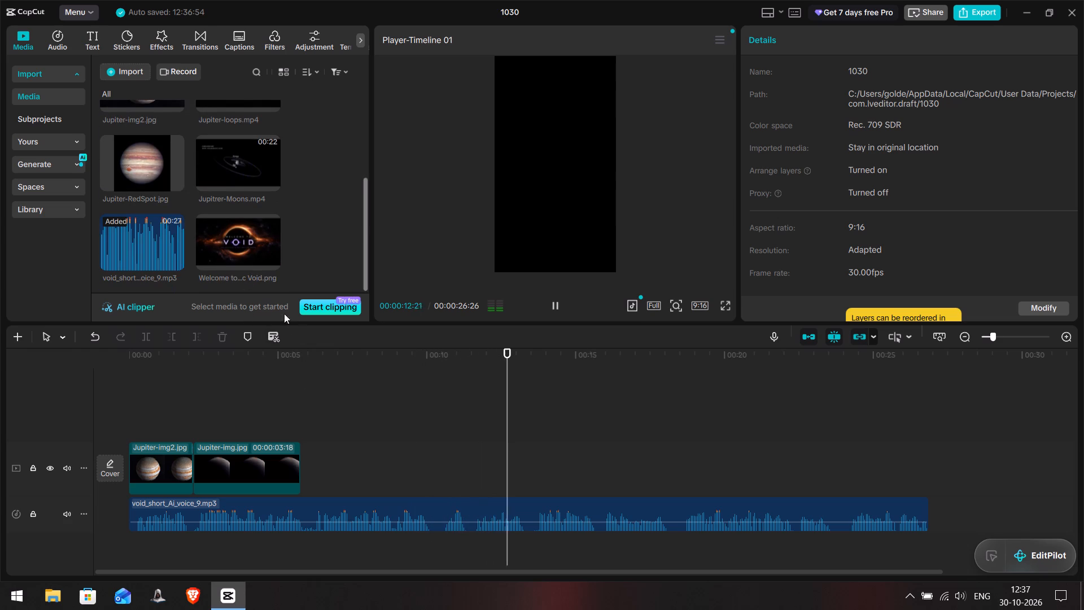
{"action": "key", "text": "space"}
Preview the library media and place Jupiter-loops.mp4 on the main video track directly after the Jupiter-img clip.
{"action": "scroll", "coordinate": [204, 220], "scroll_direction": "up", "scroll_amount": 4}
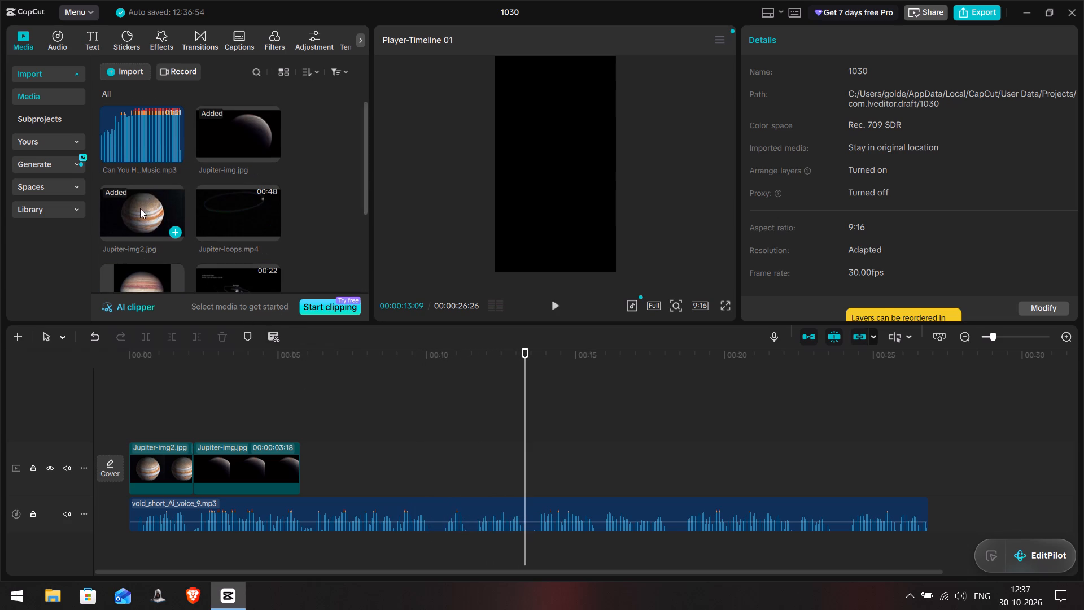
{"action": "left_click", "coordinate": [139, 212]}
{"action": "left_click", "coordinate": [138, 275]}
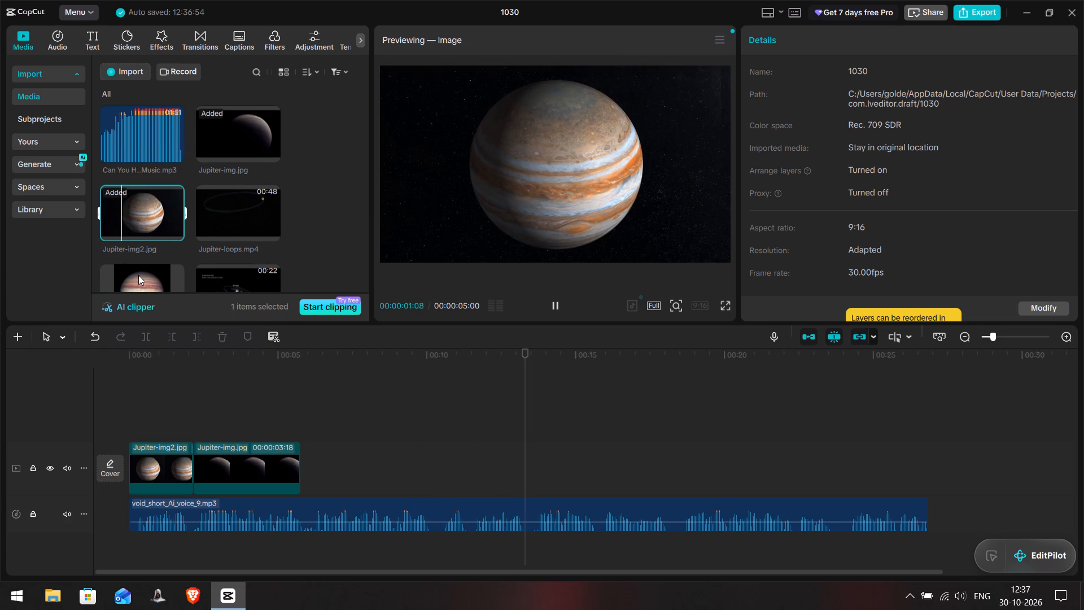
{"action": "left_click", "coordinate": [226, 188]}
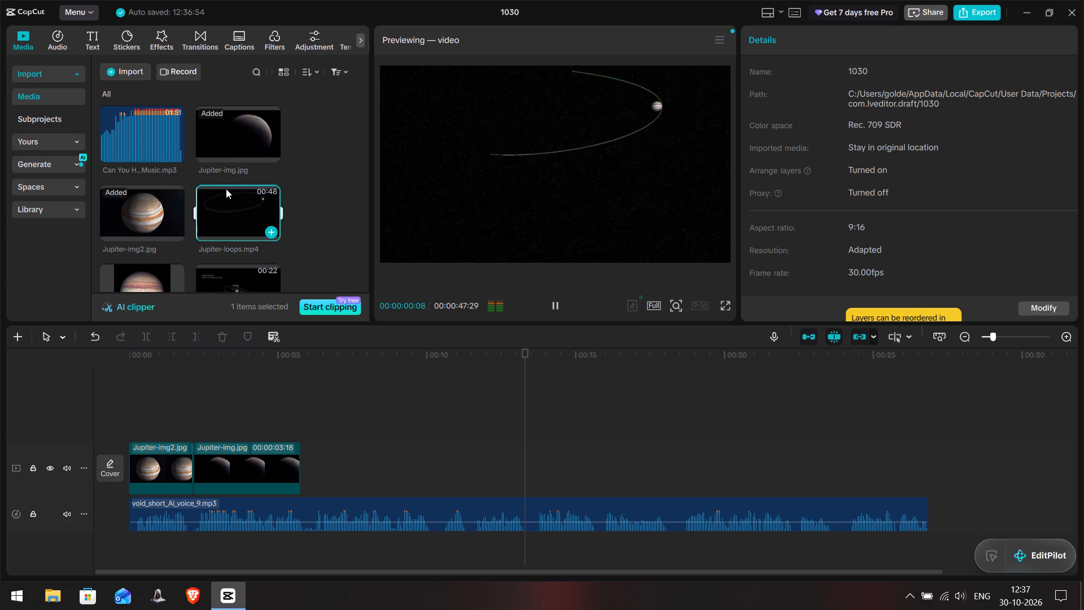
{"action": "left_click_drag", "start_coordinate": [226, 189], "coordinate": [308, 466]}
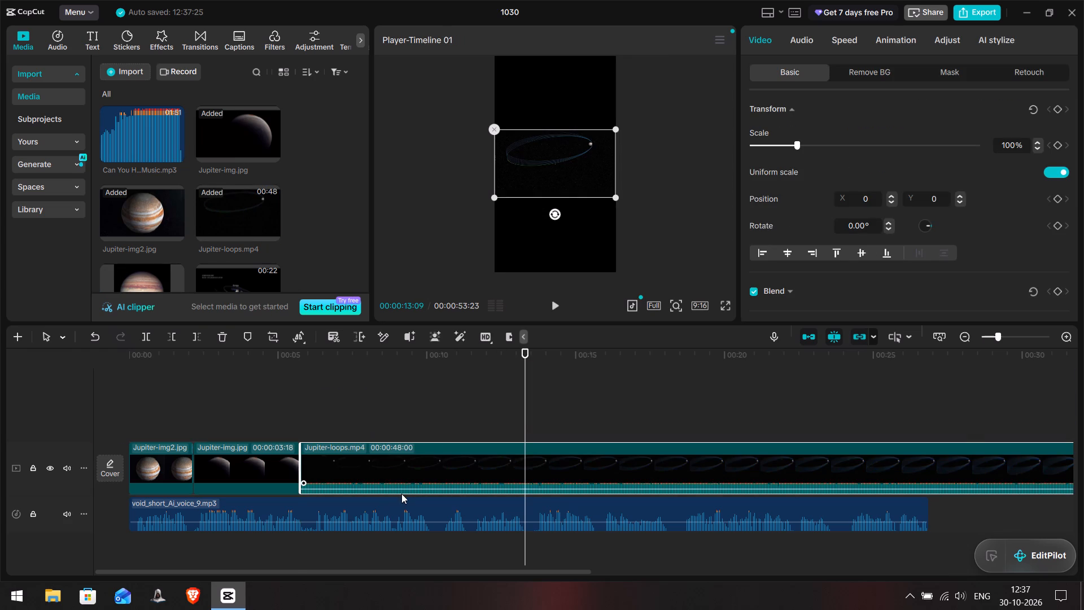
Play the start of the Jupiter-loops.mp4 clip and rotate the clip to 90° in the vertical frame.
{"action": "left_click_drag", "start_coordinate": [401, 489], "coordinate": [396, 506]}
{"action": "left_click", "coordinate": [300, 388]}
{"action": "left_click", "coordinate": [290, 390]}
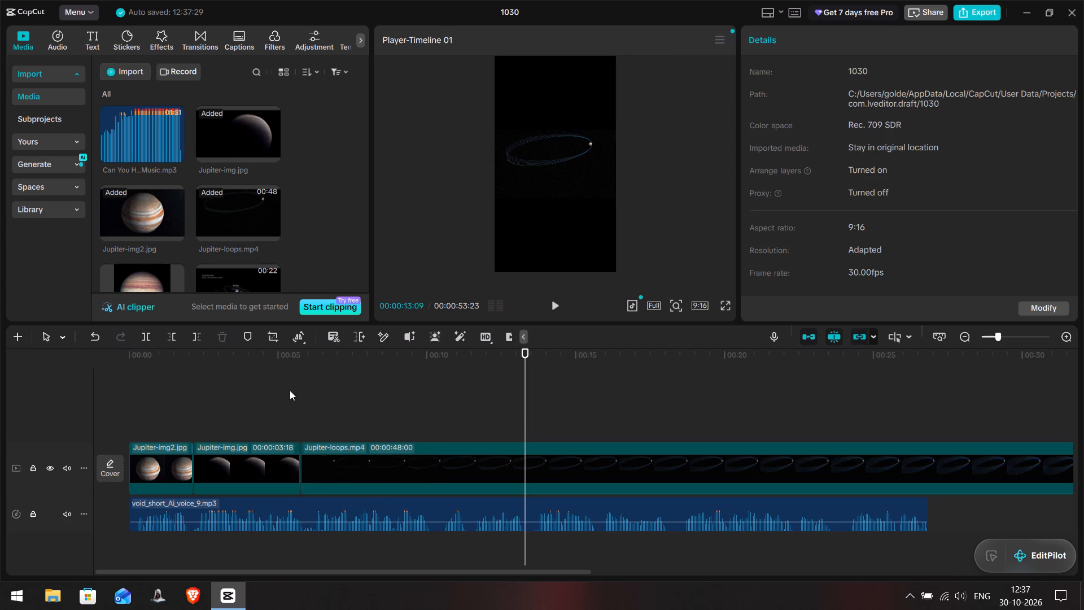
{"action": "key", "text": "space"}
{"action": "key", "text": "space"}
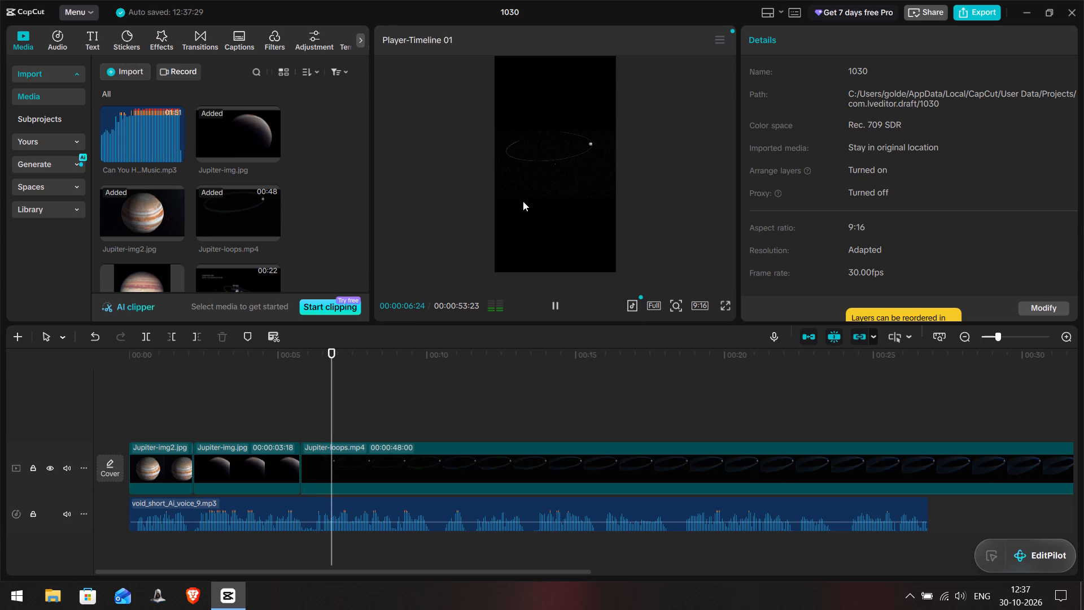
{"action": "left_click", "coordinate": [528, 178]}
{"action": "left_click_drag", "start_coordinate": [554, 215], "coordinate": [489, 171]}
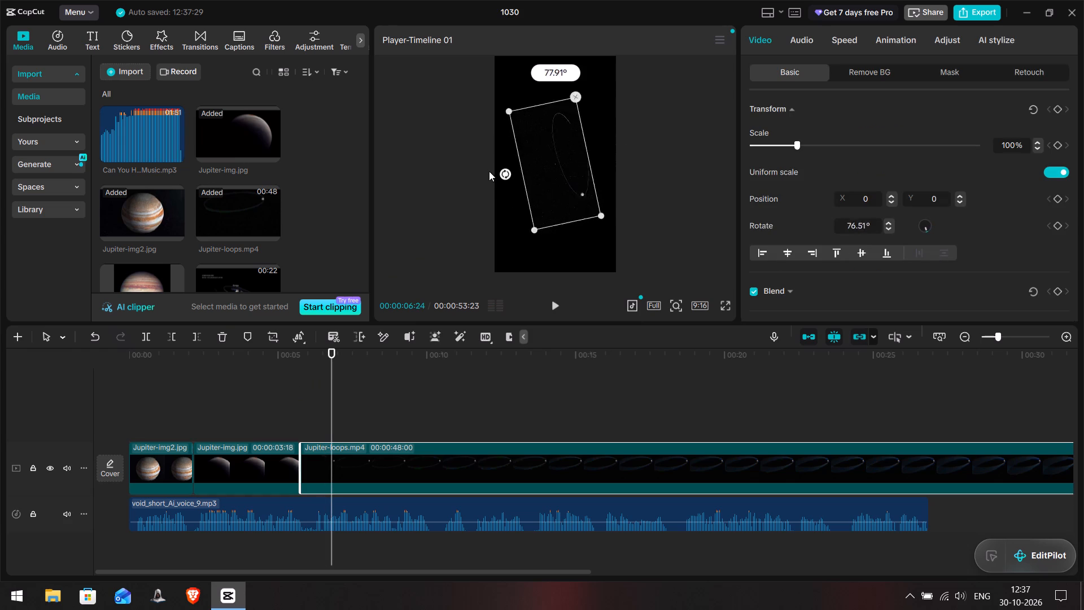
{"action": "left_click_drag", "start_coordinate": [489, 171], "coordinate": [486, 168]}
{"action": "left_click", "coordinate": [486, 168]}
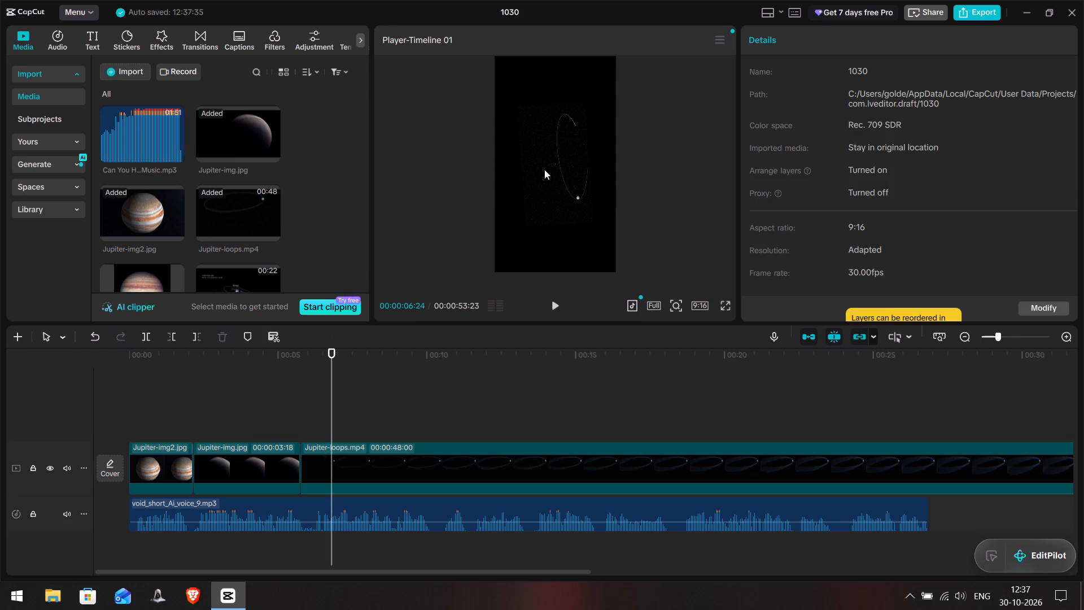
{"action": "left_click", "coordinate": [555, 167]}
{"action": "left_click", "coordinate": [552, 166]}
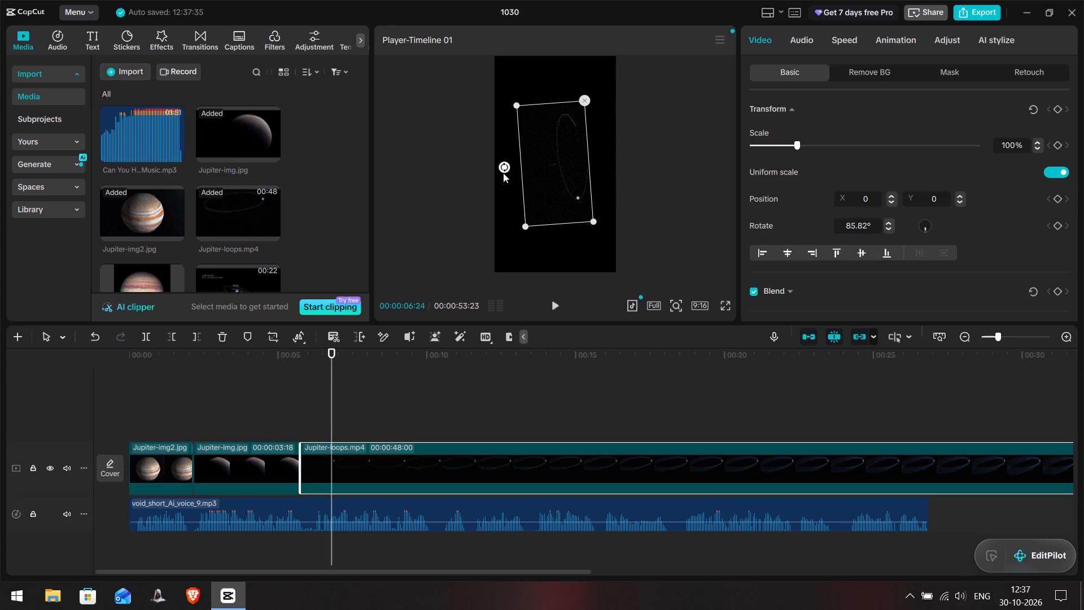
{"action": "left_click", "coordinate": [500, 164]}
Scale the rotated Jupiter-loops.mp4 clip to 179% to fill the 9:16 frame.
{"action": "left_click_drag", "start_coordinate": [592, 228], "coordinate": [595, 234]}
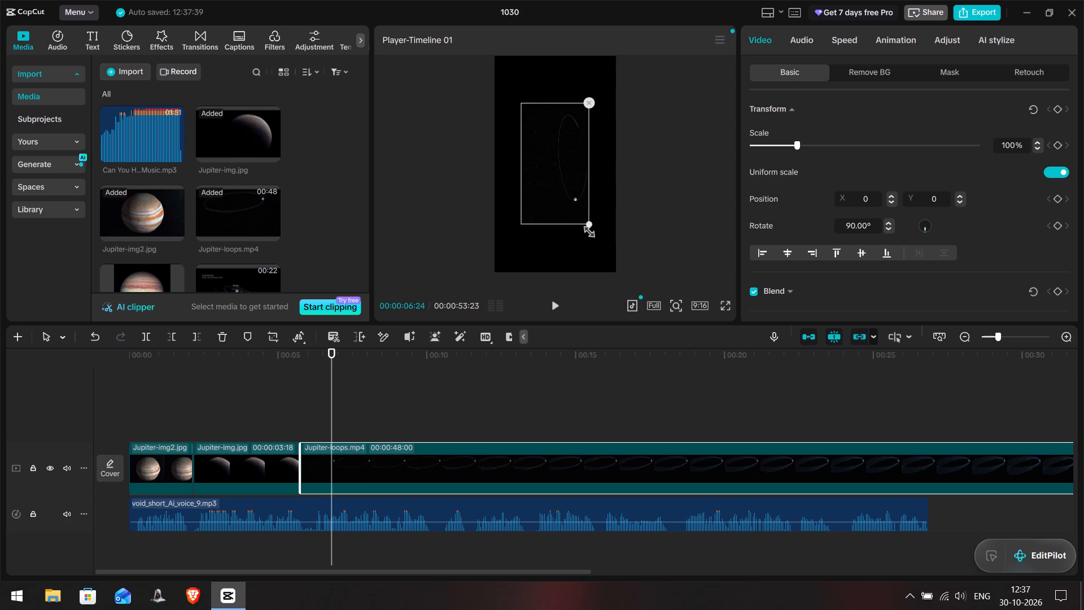
{"action": "left_click_drag", "start_coordinate": [595, 234], "coordinate": [641, 311]}
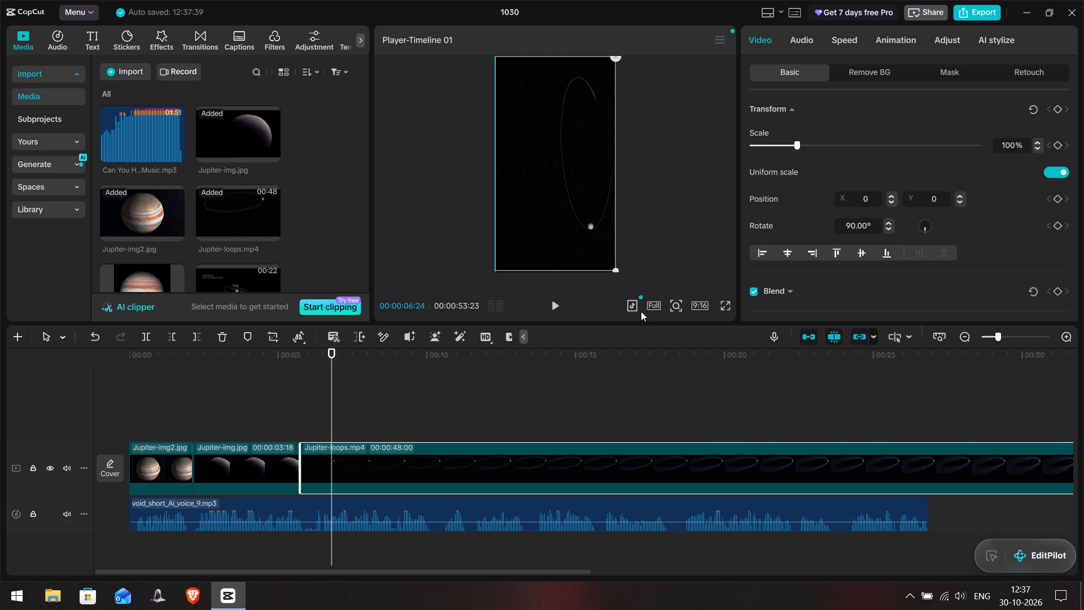
{"action": "left_click_drag", "start_coordinate": [641, 311], "coordinate": [636, 316]}
Review the Jupiter-loops.mp4 clip, split it at 00:00:13:15 and delete the portion before the cut.
{"action": "left_click", "coordinate": [281, 404]}
{"action": "key", "text": "space"}
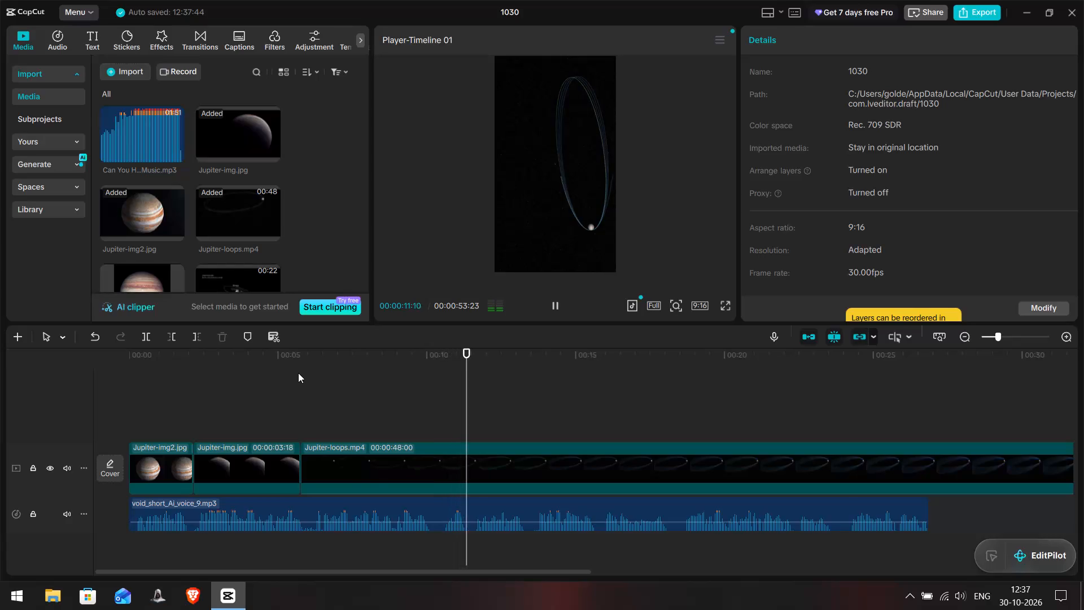
{"action": "left_click", "coordinate": [359, 399]}
{"action": "key", "text": "space"}
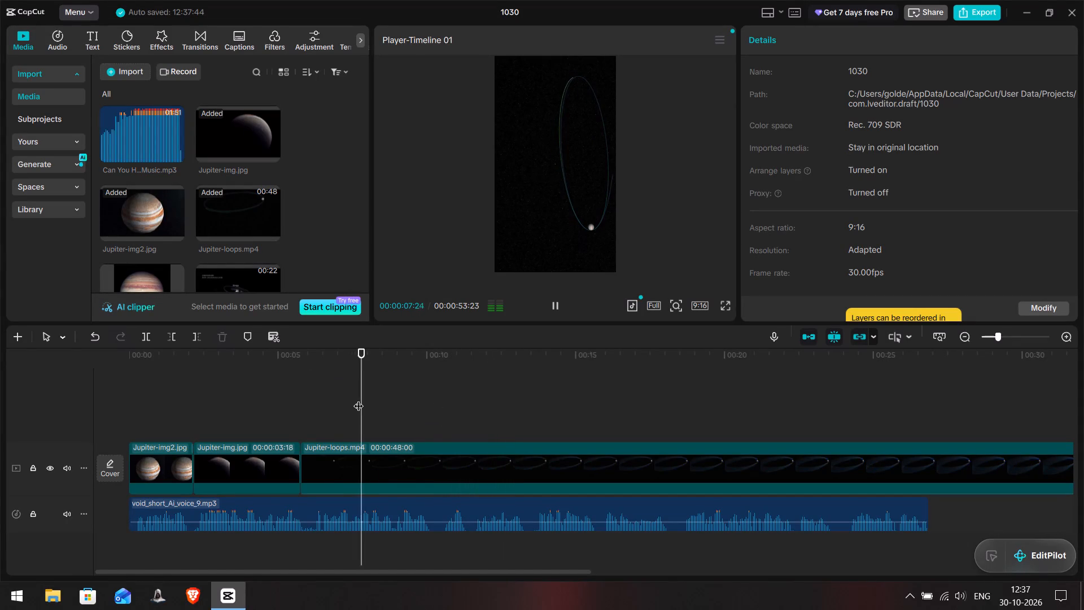
{"action": "left_click", "coordinate": [531, 391]}
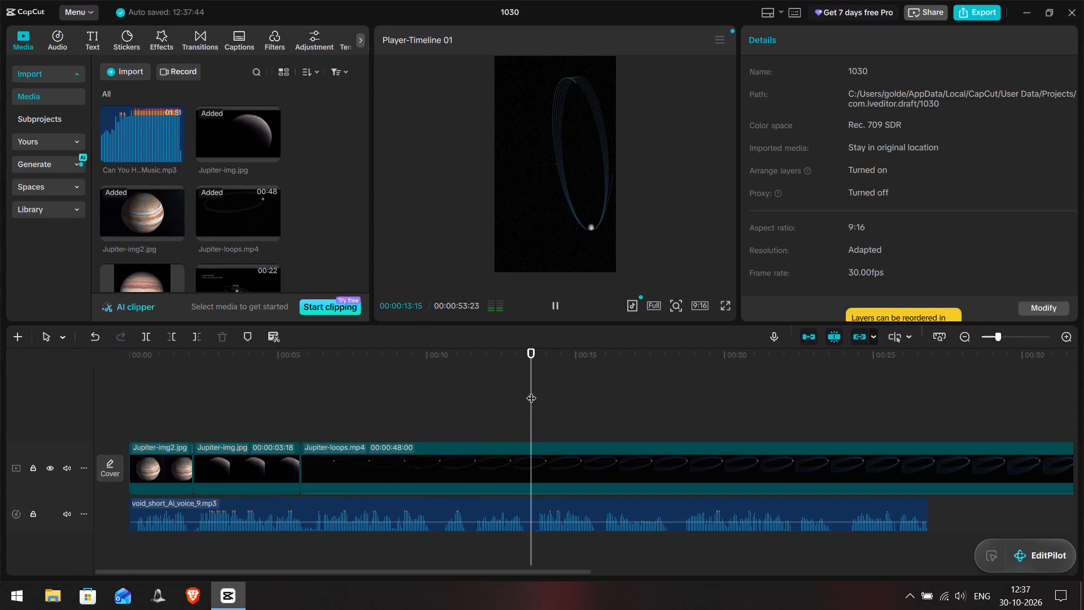
{"action": "left_click", "coordinate": [495, 482]}
{"action": "key", "text": "ctrl+b"}
{"action": "left_click", "coordinate": [421, 450]}
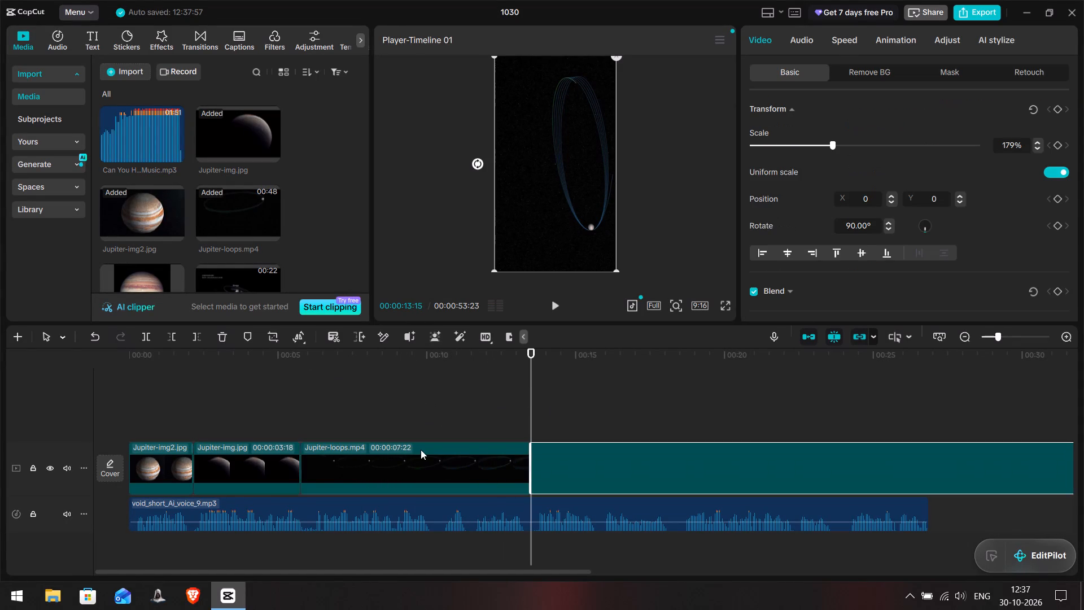
{"action": "key", "text": "Delete"}
Play the shortened Jupiter-loops.mp4 clip, split it at 00:00:10:09 and delete the remainder, keeping a 00:00:04:16 clip.
{"action": "left_click", "coordinate": [290, 391]}
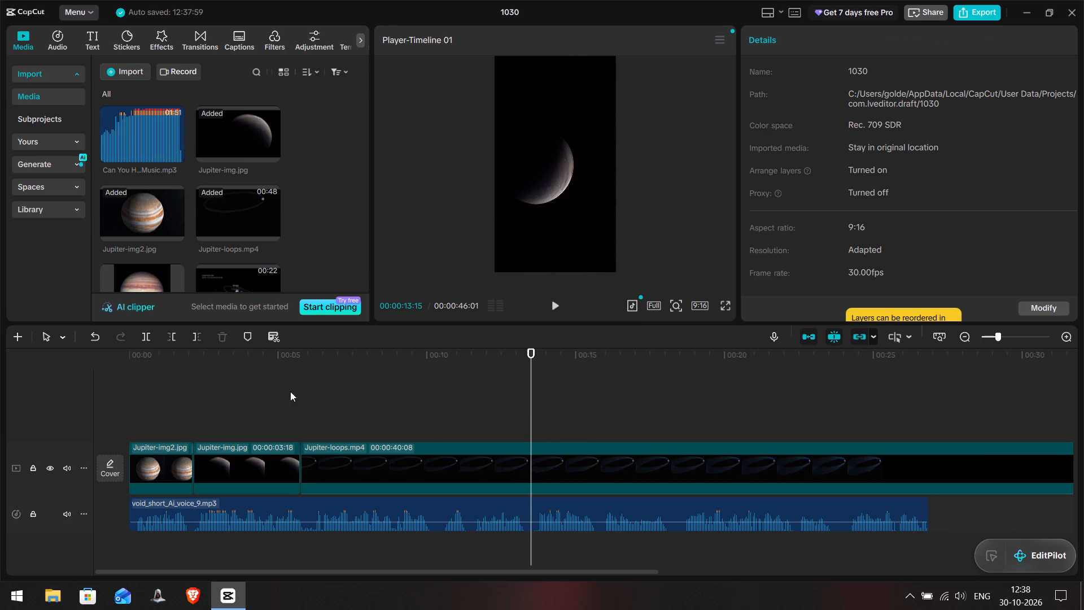
{"action": "key", "text": "space"}
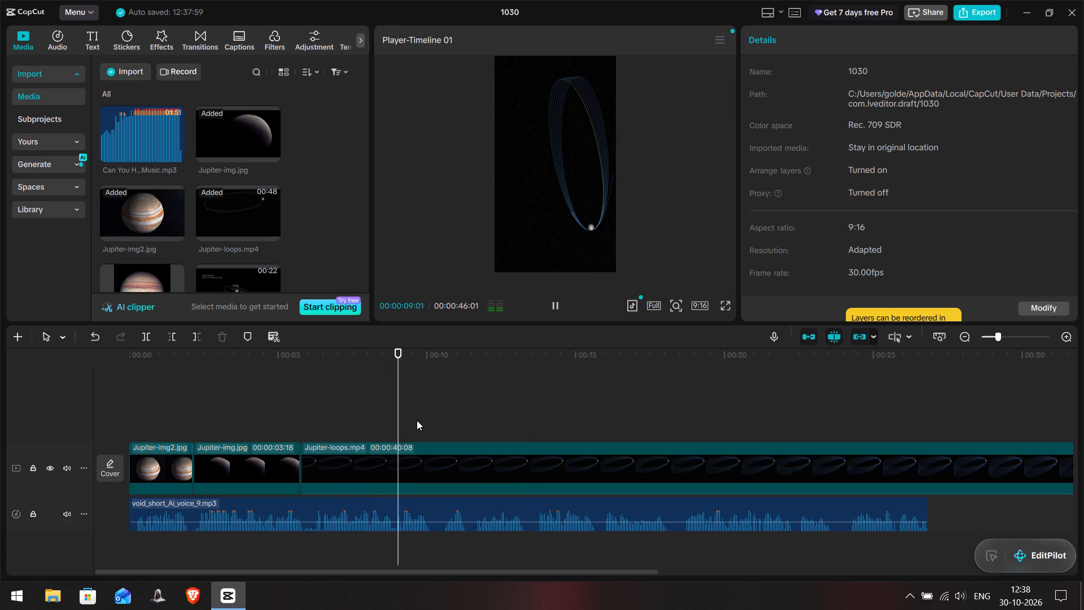
{"action": "key", "text": "space"}
{"action": "left_click", "coordinate": [440, 462]}
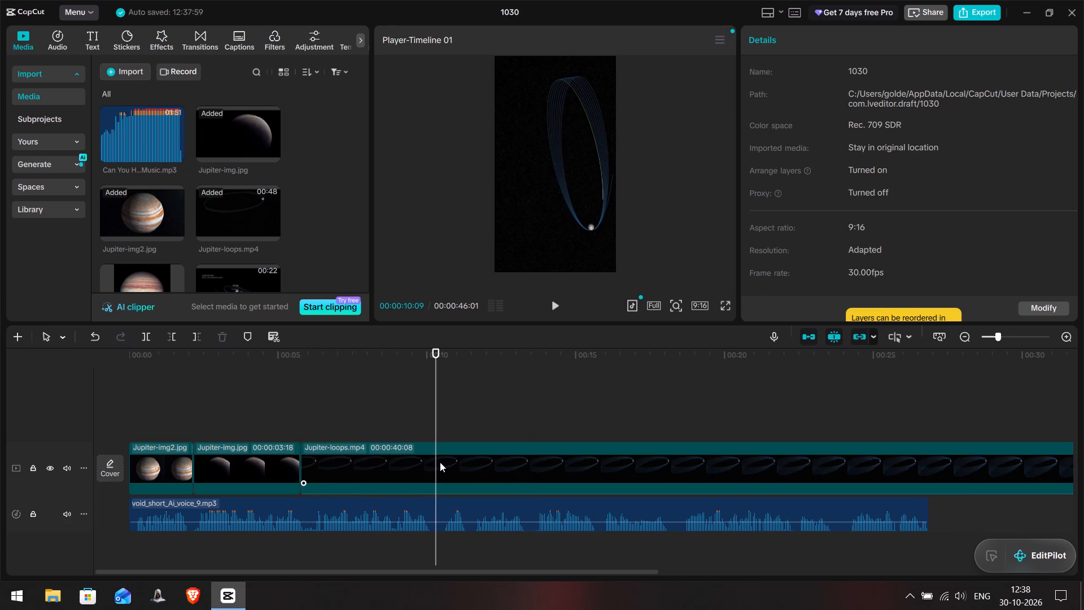
{"action": "key", "text": "ctrl+b"}
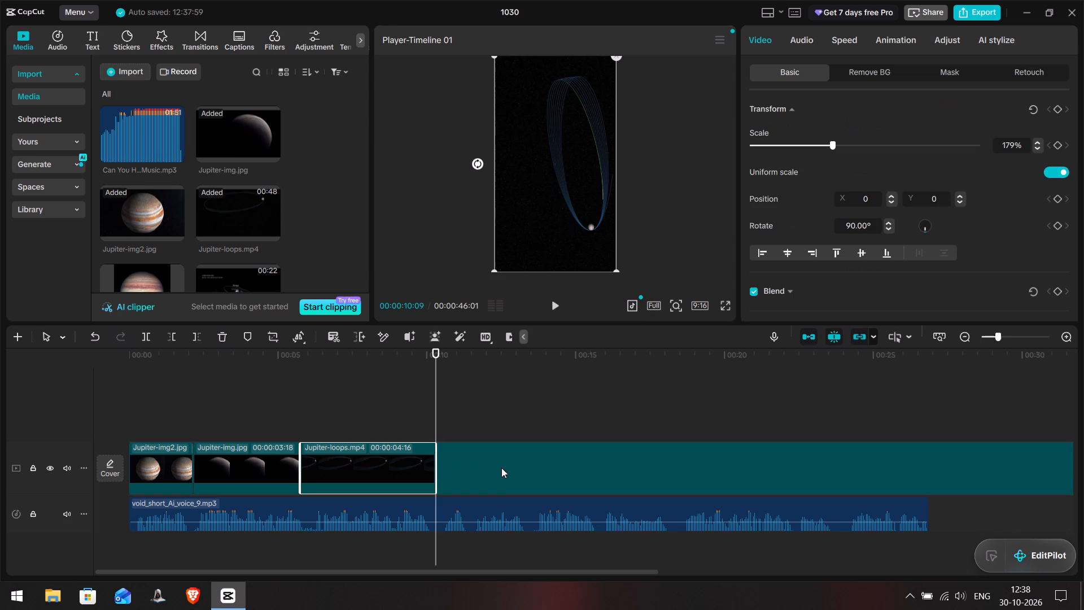
{"action": "left_click", "coordinate": [501, 468]}
{"action": "key", "text": "Delete"}
Listen to the voice-over from about 00:10 to 00:14 while looking through the library media for the next visual.
{"action": "scroll", "coordinate": [257, 306], "scroll_direction": "down", "scroll_amount": 1}
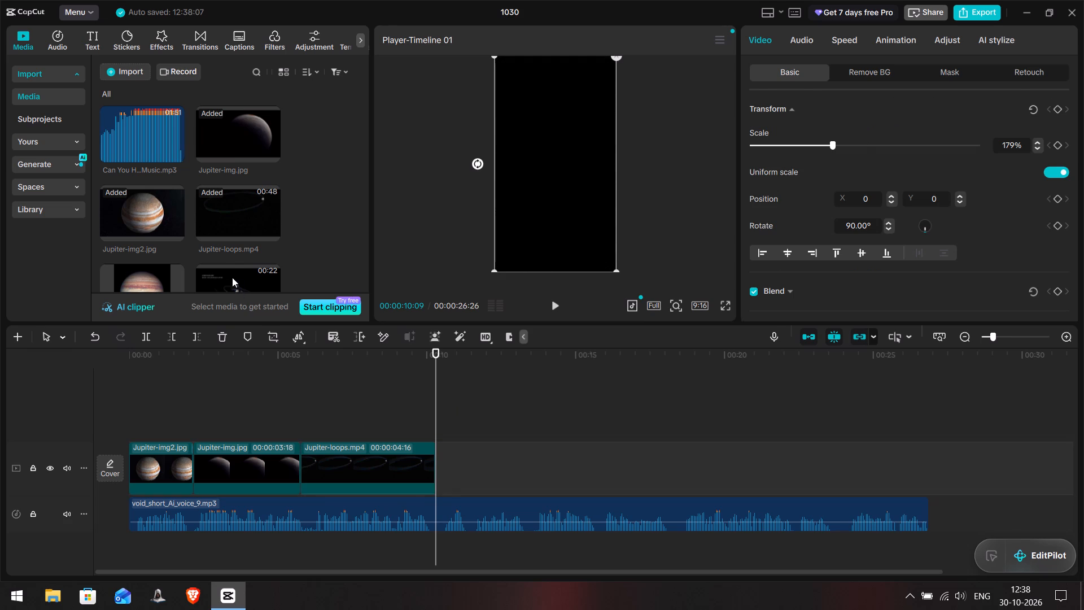
{"action": "scroll", "coordinate": [230, 265], "scroll_direction": "down", "scroll_amount": 1}
{"action": "key", "text": "space"}
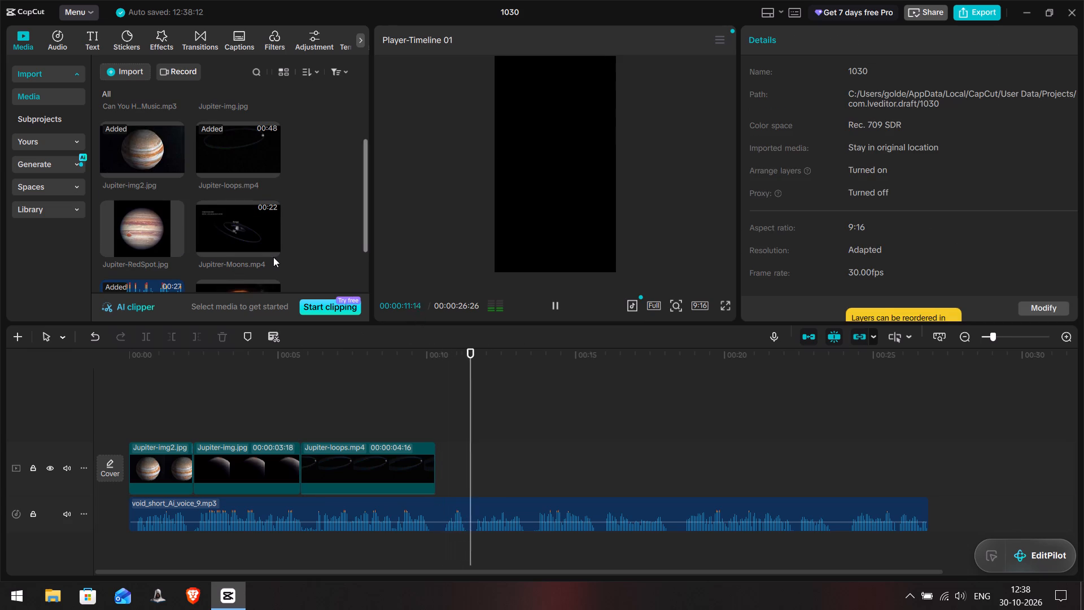
{"action": "key", "text": "space"}
{"action": "key", "text": "space"}
{"action": "scroll", "coordinate": [186, 234], "scroll_direction": "down", "scroll_amount": 3}
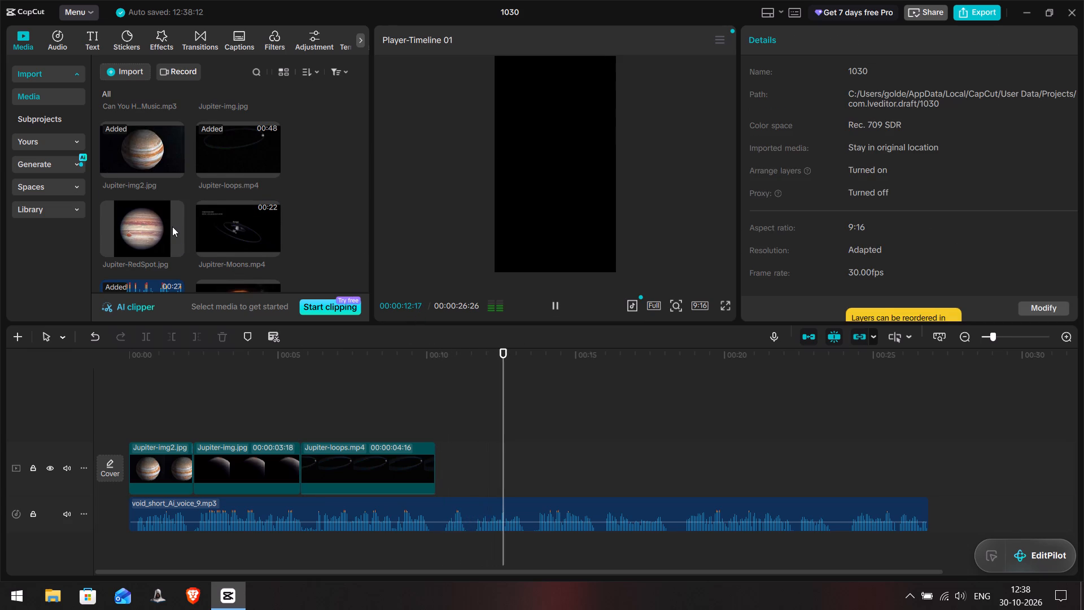
{"action": "key", "text": "space"}
{"action": "key", "text": "space"}
{"action": "scroll", "coordinate": [237, 237], "scroll_direction": "up", "scroll_amount": 6}
{"action": "key", "text": "space"}
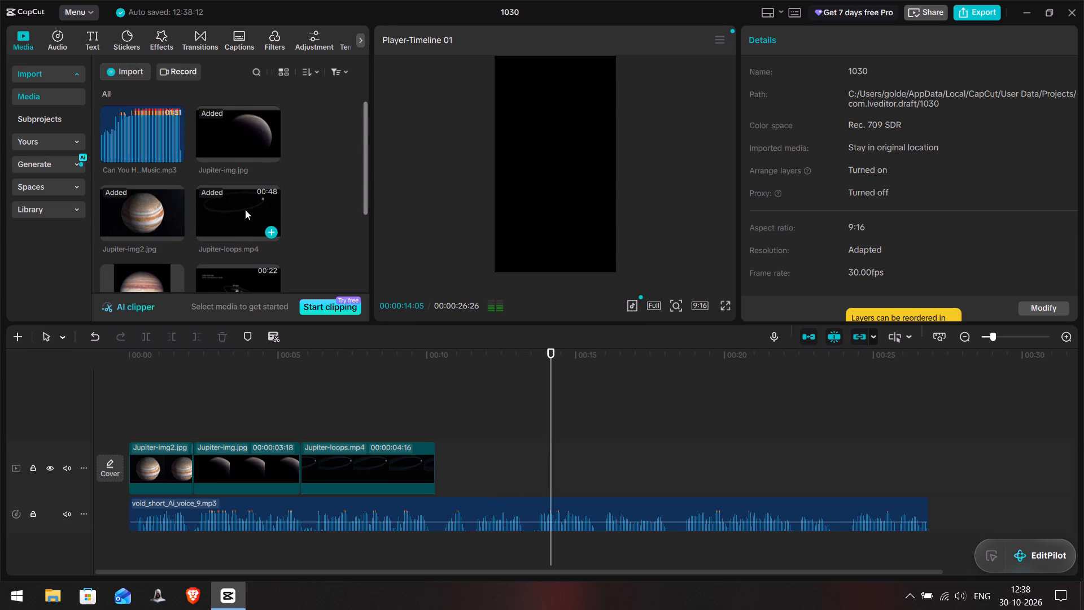
{"action": "key", "text": "space"}
{"action": "key", "text": "space"}
{"action": "left_click", "coordinate": [428, 386]}
{"action": "key", "text": "space"}
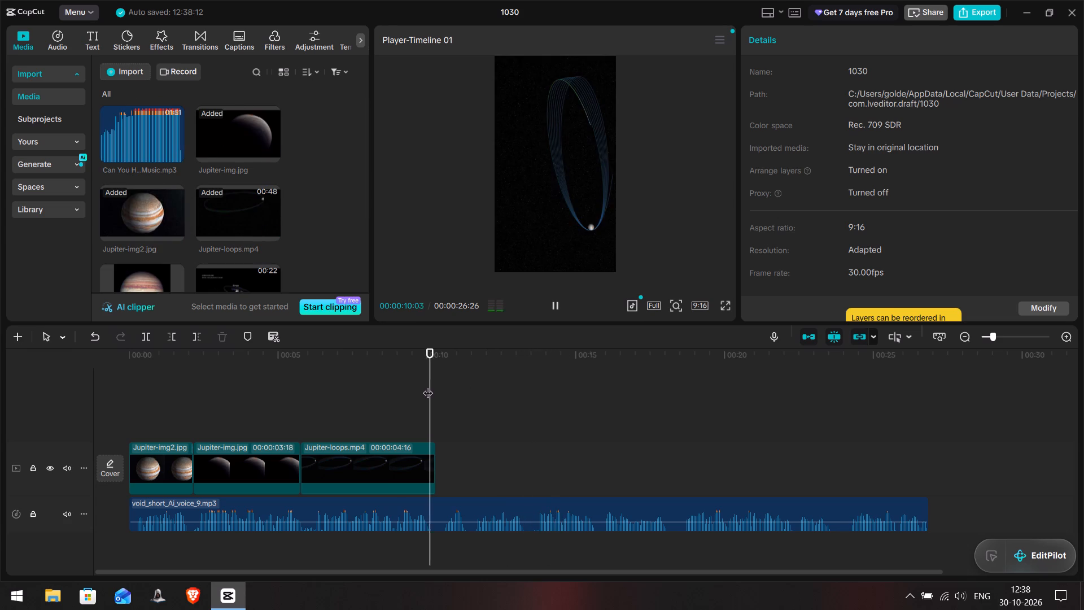
{"action": "key", "text": "space"}
{"action": "double_click", "coordinate": [434, 394]}
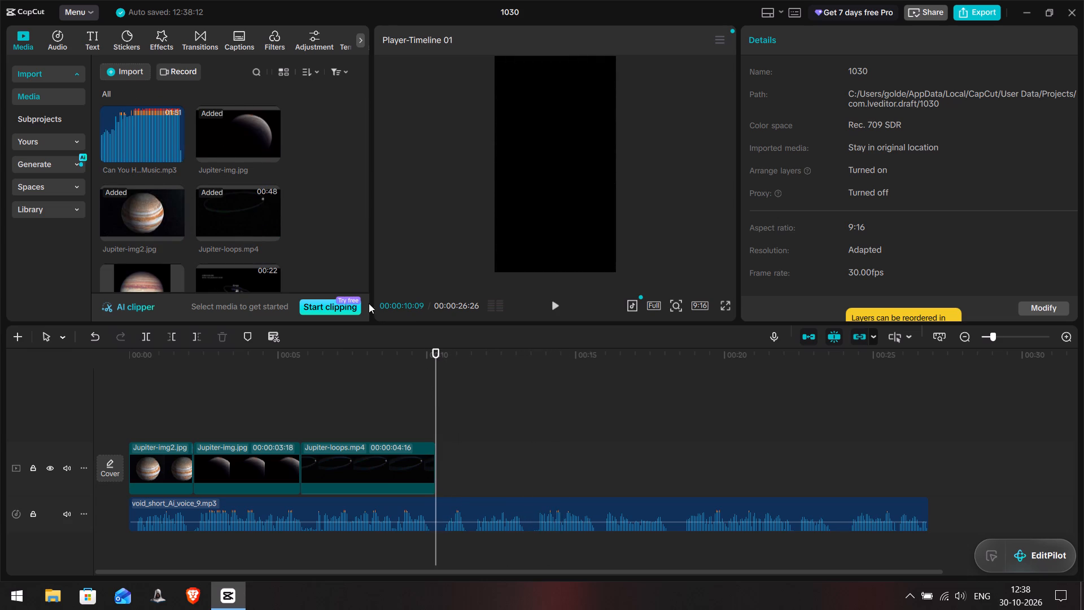
Import the A-Sun-like-Star-SnapYT.App video from the Raw Clips folder into the project media.
{"action": "left_click", "coordinate": [117, 73]}
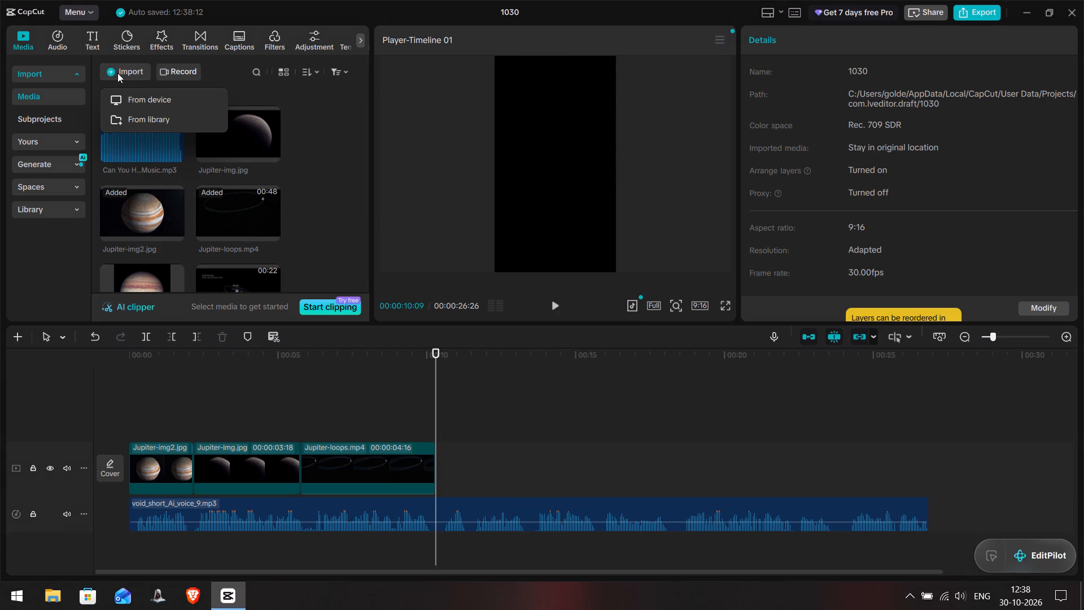
{"action": "left_click", "coordinate": [126, 95]}
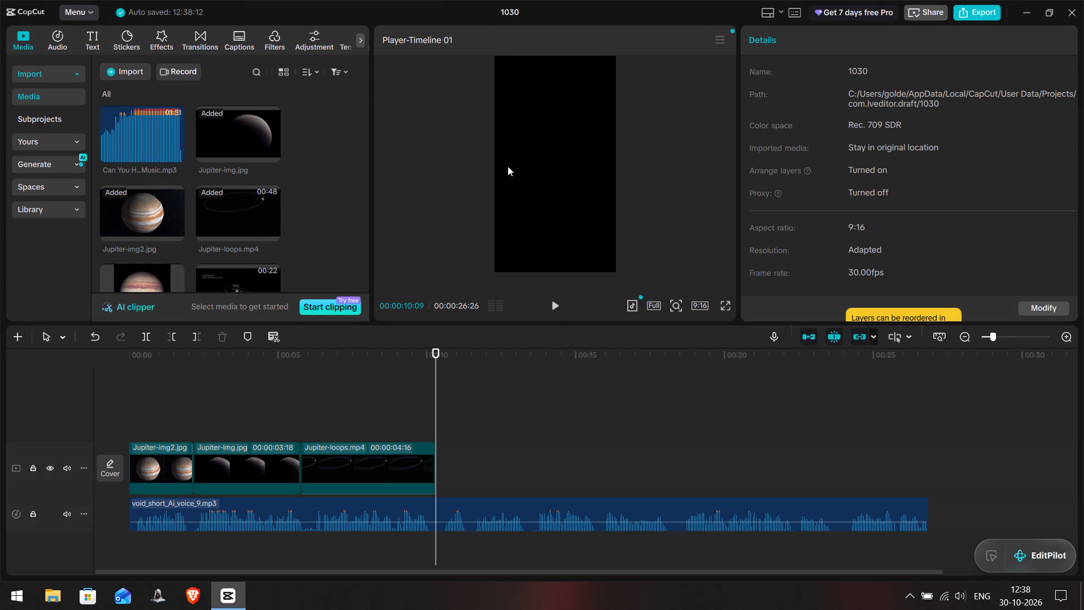
{"action": "scroll", "coordinate": [331, 186], "scroll_direction": "down", "scroll_amount": 4}
{"action": "scroll", "coordinate": [243, 197], "scroll_direction": "up", "scroll_amount": 1}
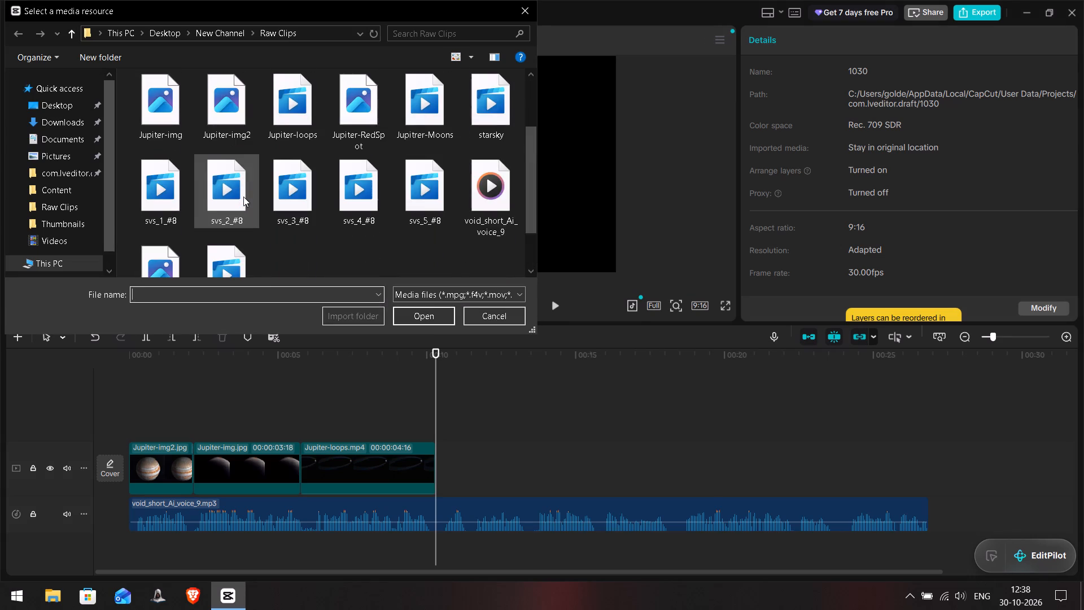
{"action": "scroll", "coordinate": [243, 197], "scroll_direction": "down", "scroll_amount": 2}
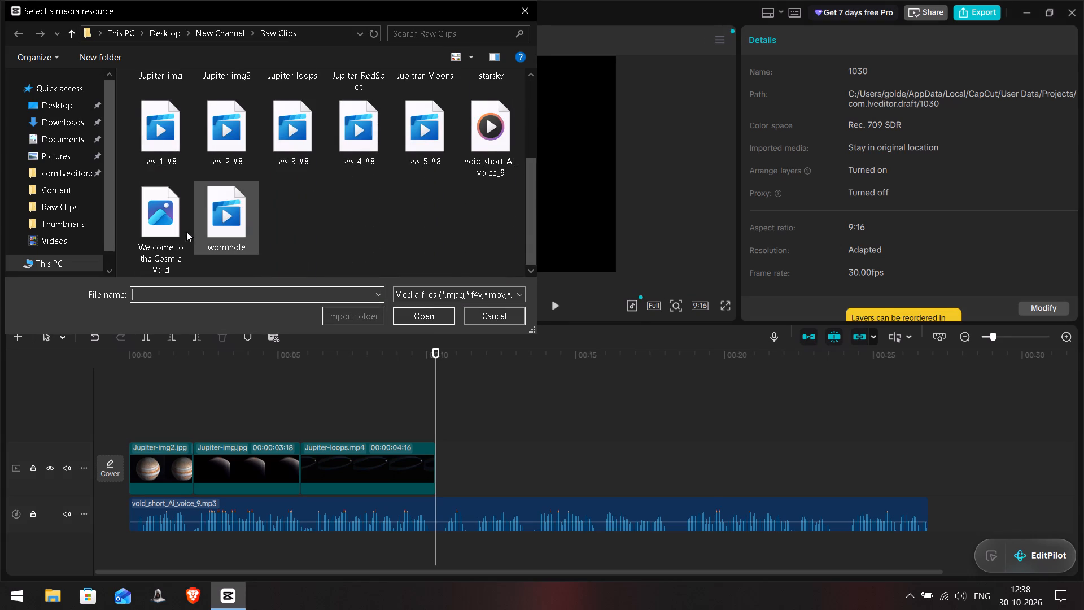
{"action": "scroll", "coordinate": [173, 234], "scroll_direction": "up", "scroll_amount": 5}
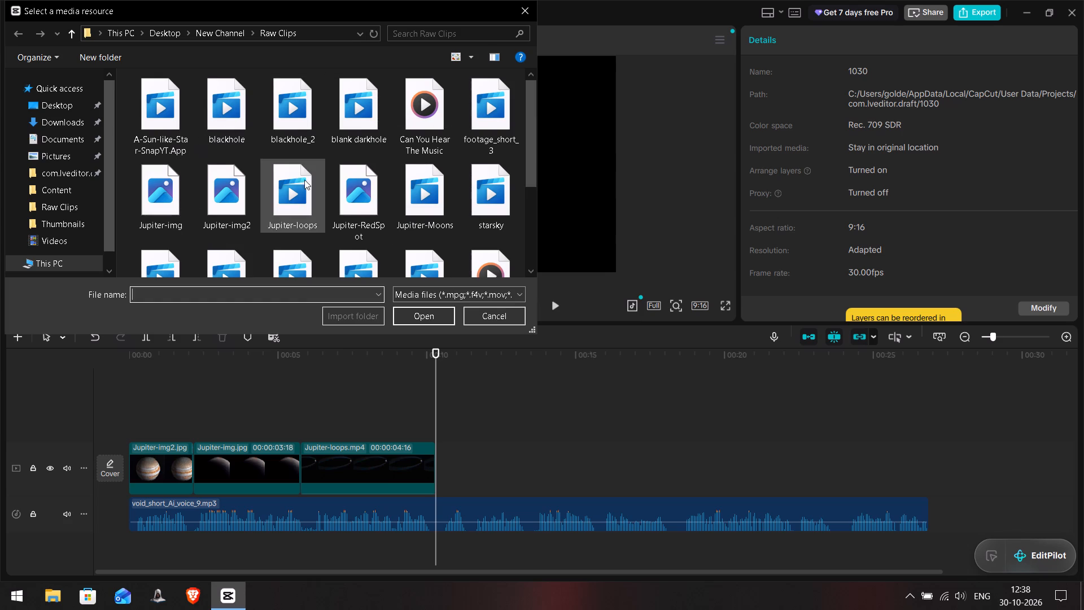
{"action": "scroll", "coordinate": [439, 149], "scroll_direction": "up", "scroll_amount": 1}
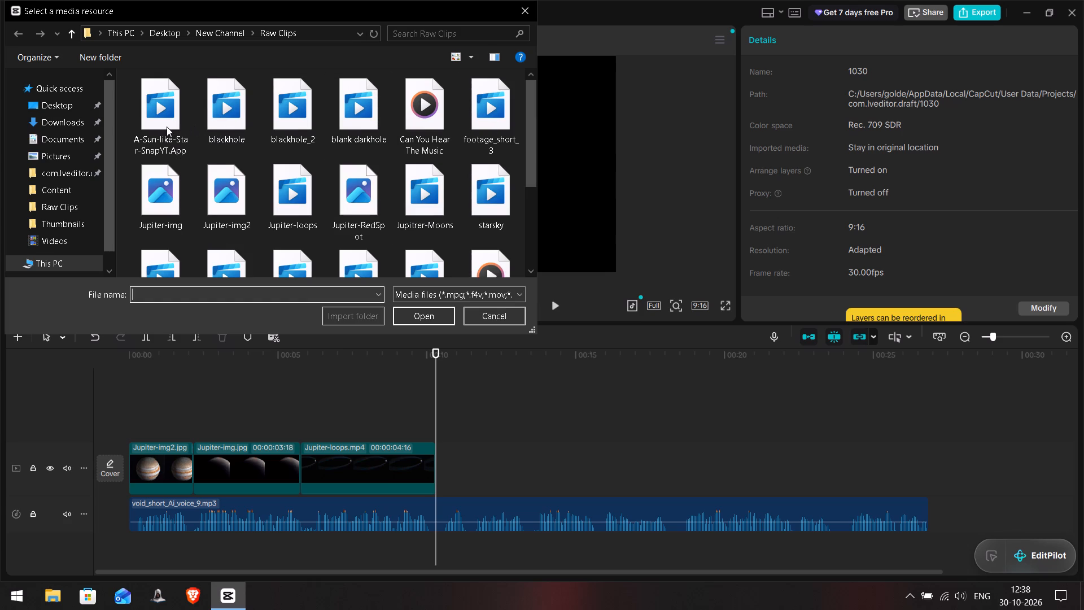
{"action": "left_click", "coordinate": [167, 108]}
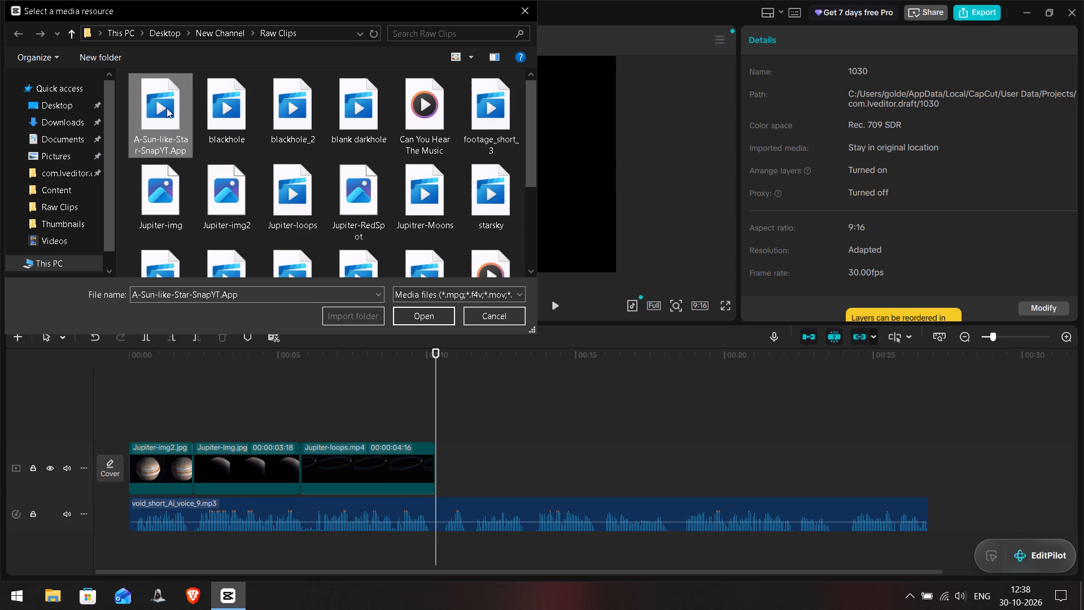
{"action": "scroll", "coordinate": [167, 108], "scroll_direction": "down", "scroll_amount": 1}
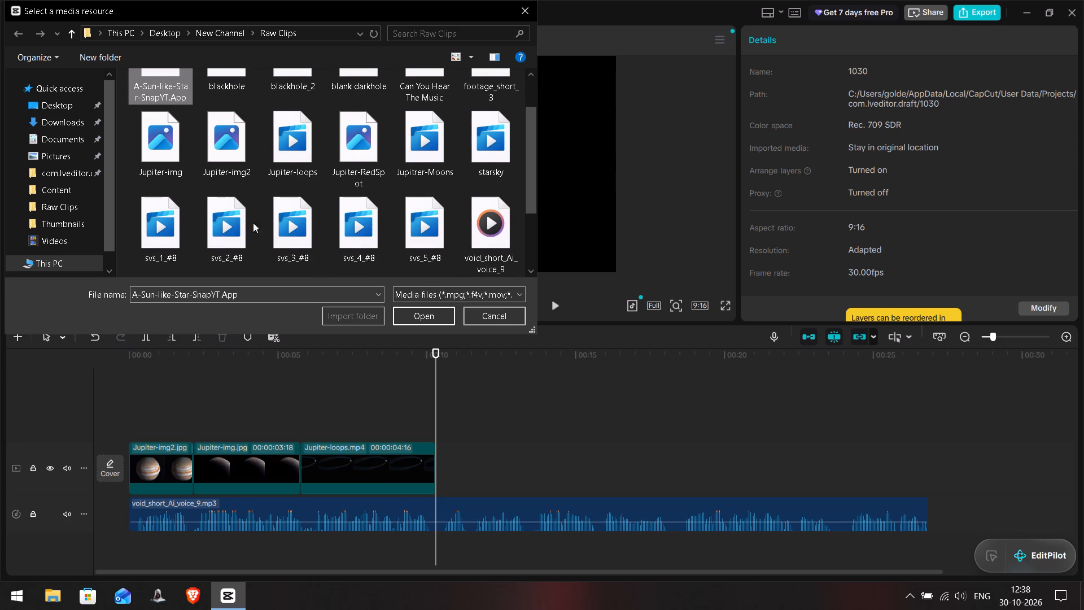
{"action": "left_click", "coordinate": [413, 313]}
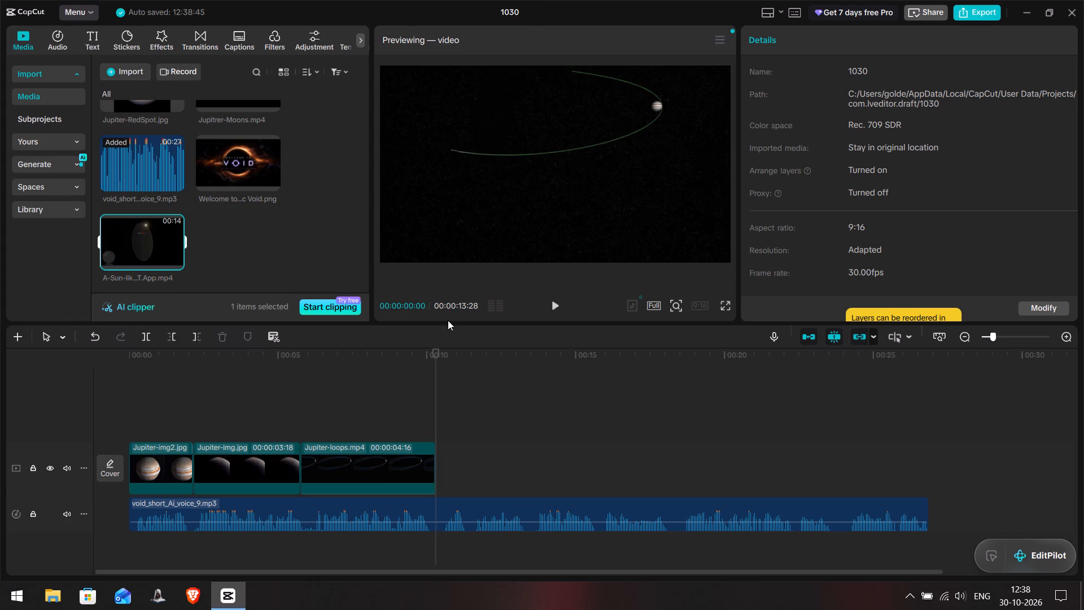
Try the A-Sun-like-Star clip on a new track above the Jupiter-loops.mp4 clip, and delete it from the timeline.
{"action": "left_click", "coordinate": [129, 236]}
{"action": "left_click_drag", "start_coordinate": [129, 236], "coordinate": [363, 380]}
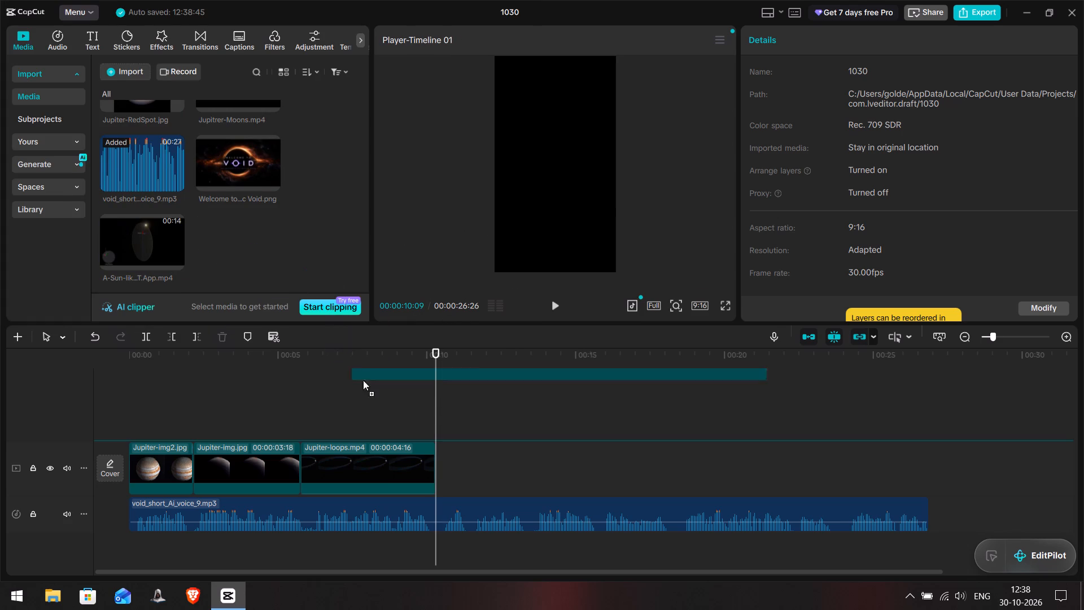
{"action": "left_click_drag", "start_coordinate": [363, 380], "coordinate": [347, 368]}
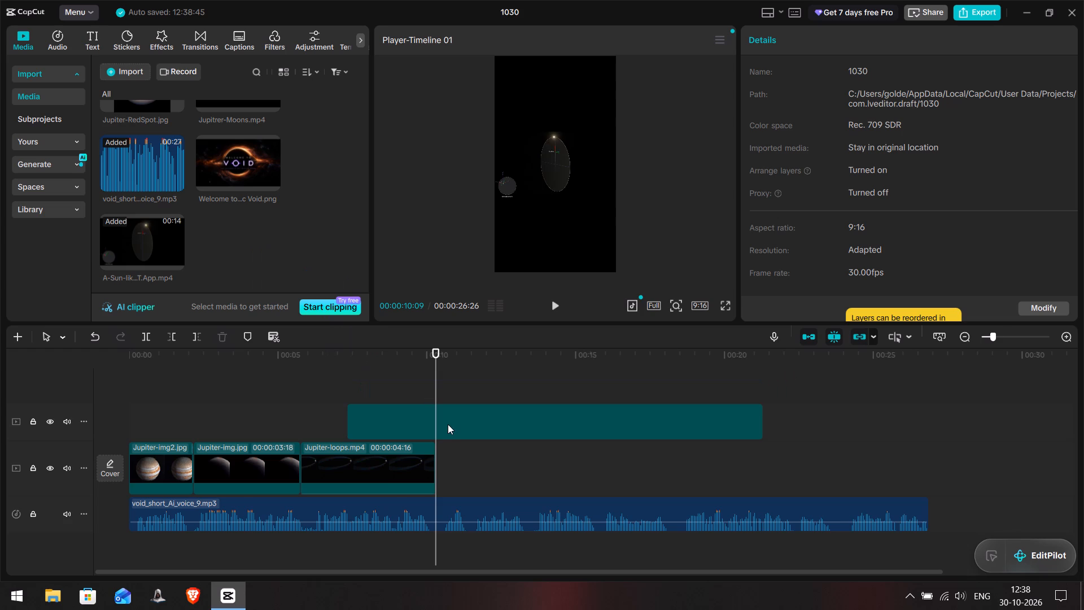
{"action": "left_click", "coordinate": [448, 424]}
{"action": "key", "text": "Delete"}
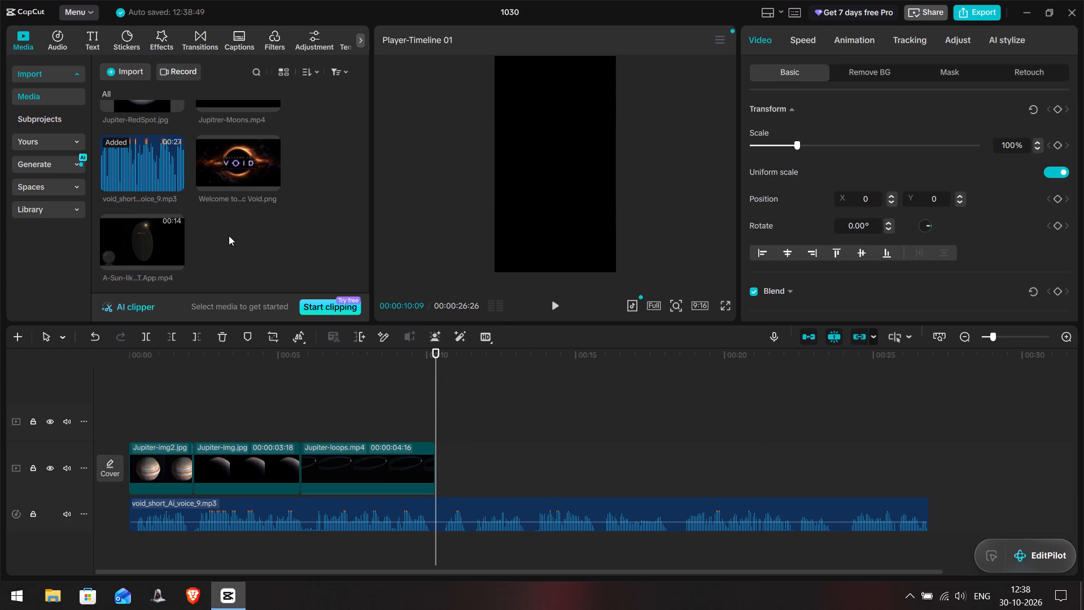
Remove the A-Sun-like-Star-SnapYT.App video from the project media.
{"action": "left_click", "coordinate": [143, 237]}
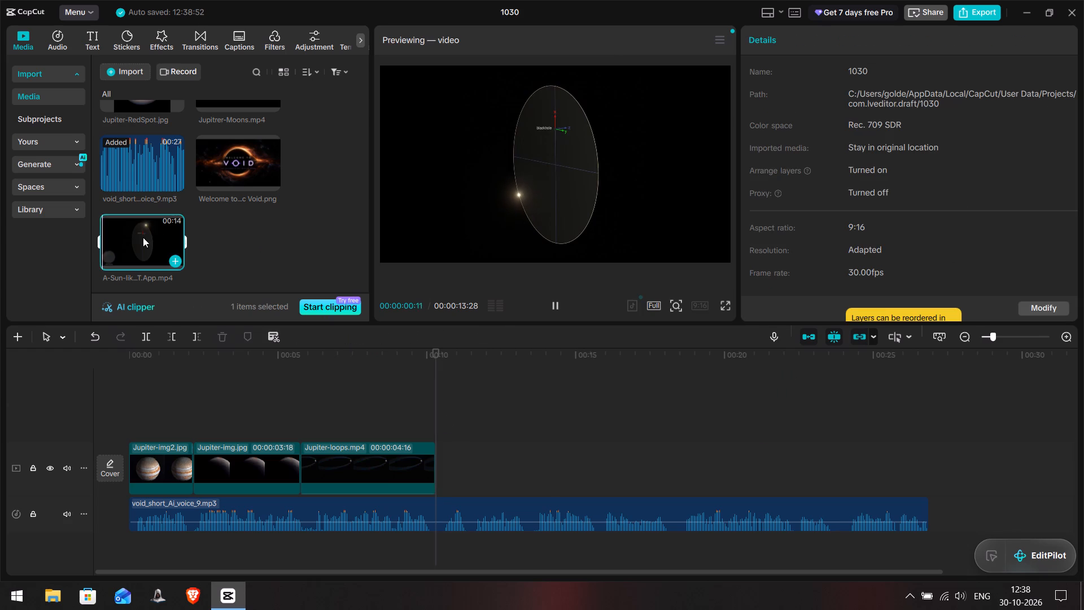
{"action": "key", "text": "Delete"}
Import the footage_short_3 video from the Raw Clips folder into the project media.
{"action": "scroll", "coordinate": [166, 147], "scroll_direction": "up", "scroll_amount": 6}
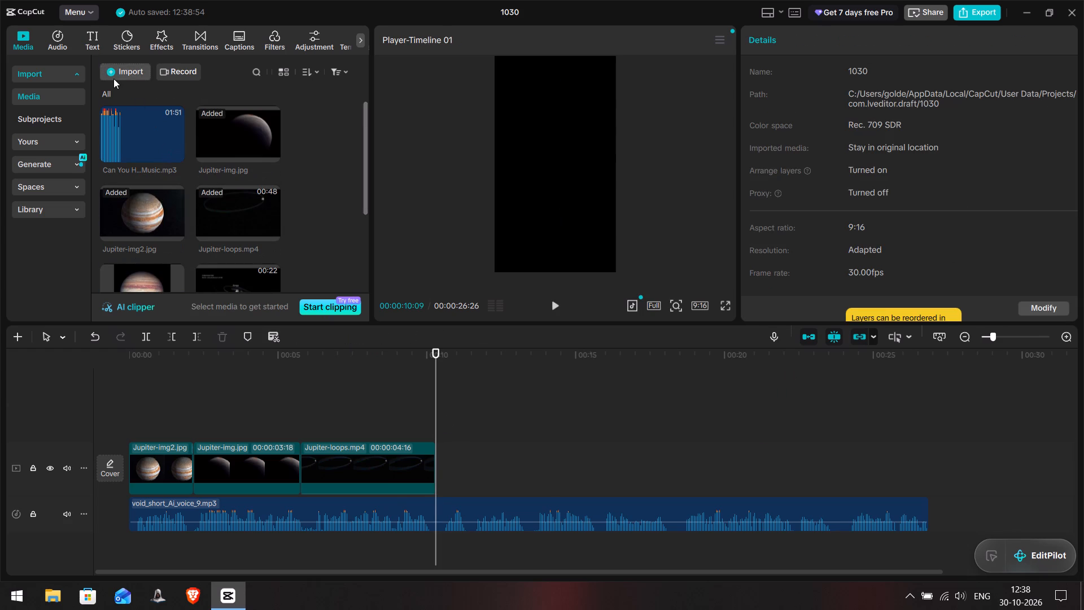
{"action": "left_click", "coordinate": [113, 79]}
{"action": "left_click", "coordinate": [135, 92]}
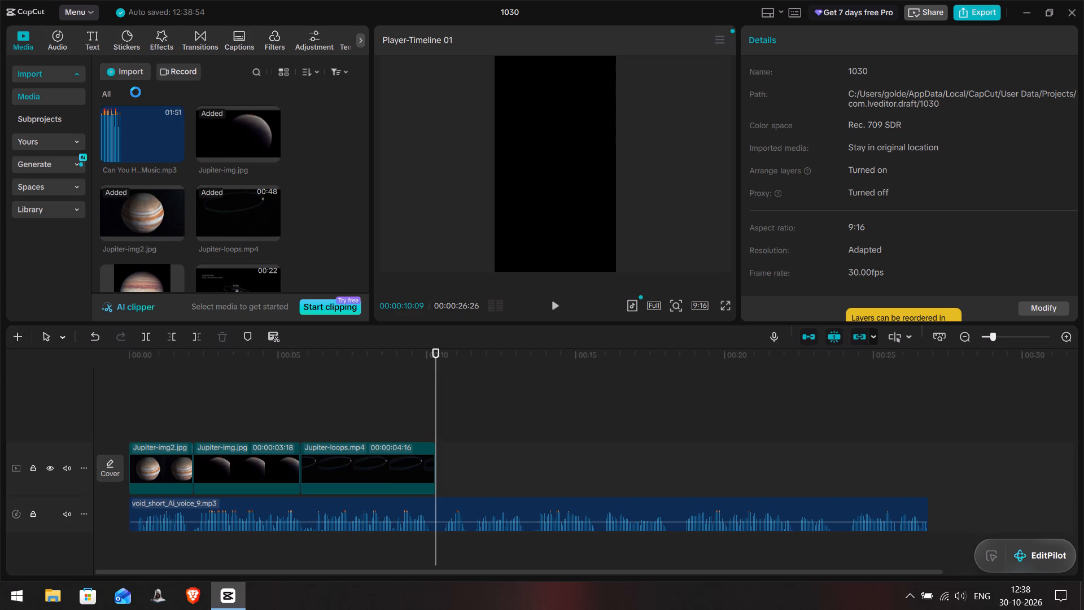
{"action": "scroll", "coordinate": [308, 215], "scroll_direction": "down", "scroll_amount": 1}
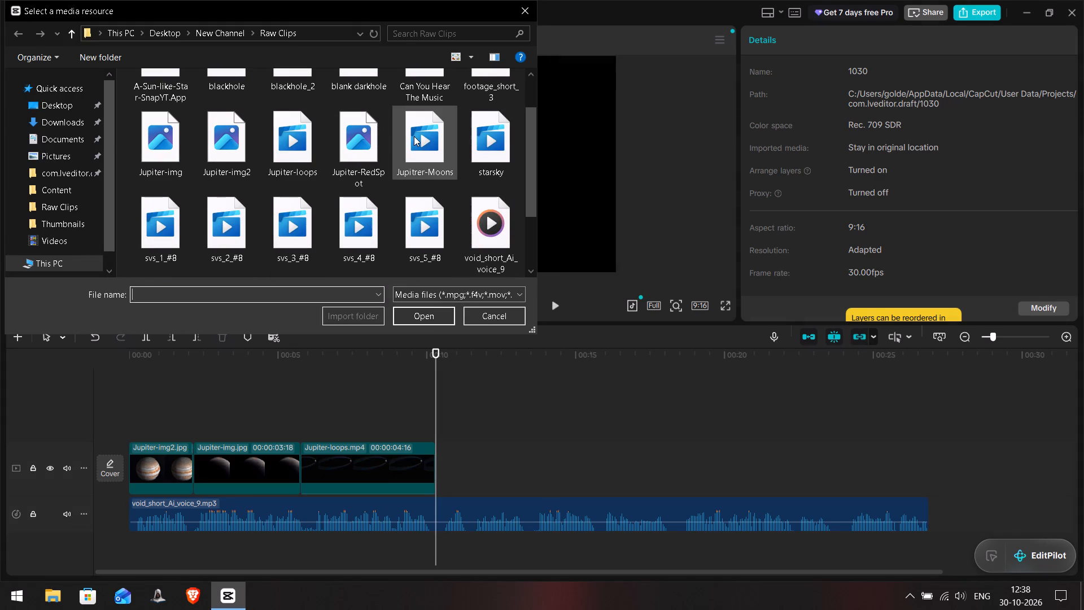
{"action": "scroll", "coordinate": [436, 184], "scroll_direction": "up", "scroll_amount": 1}
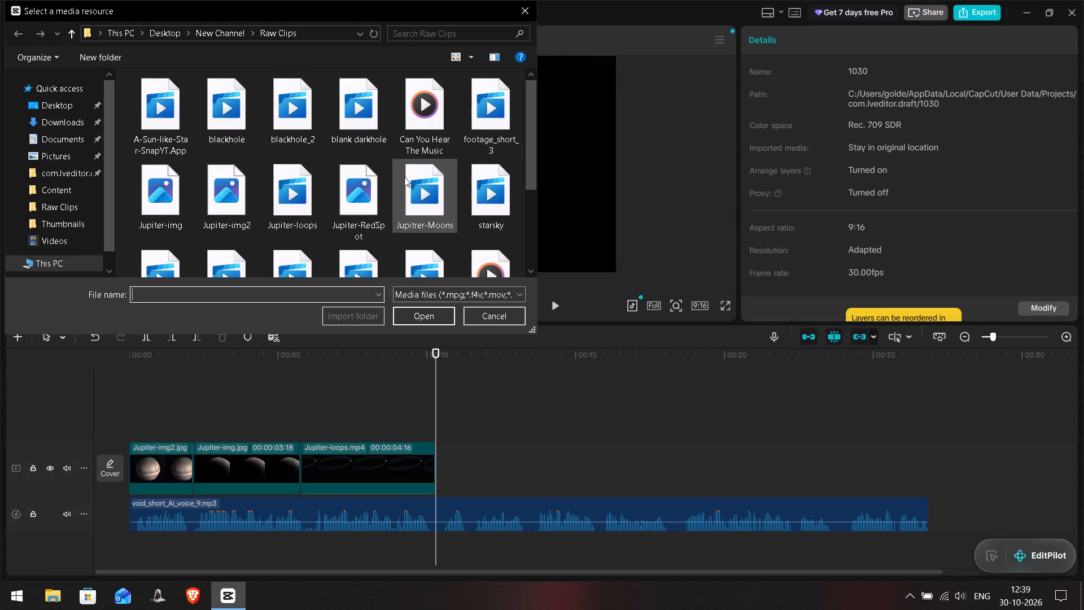
{"action": "left_click", "coordinate": [469, 111]}
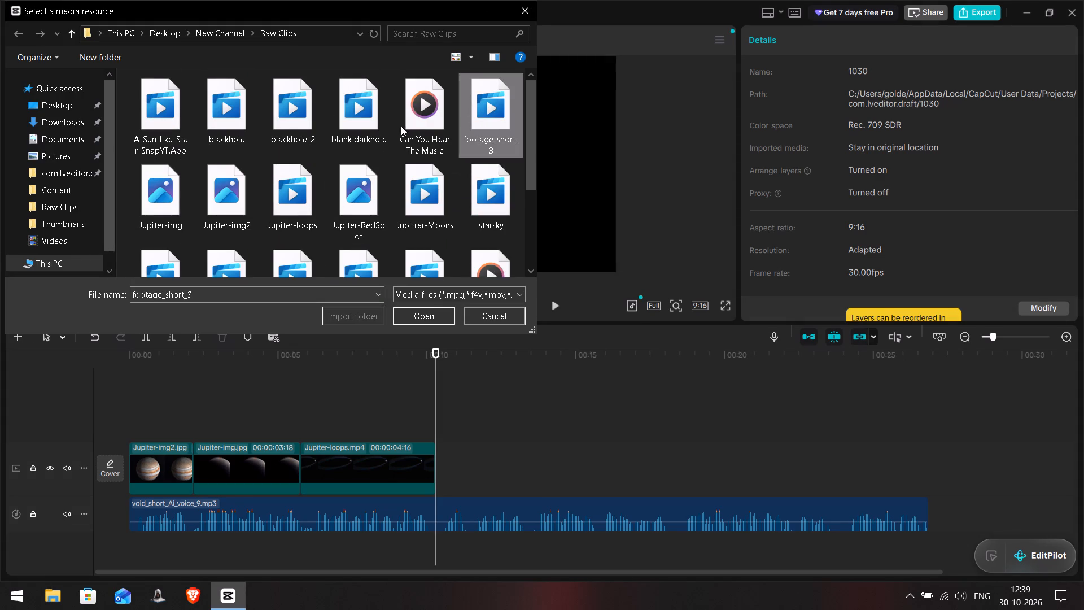
{"action": "left_click", "coordinate": [425, 315]}
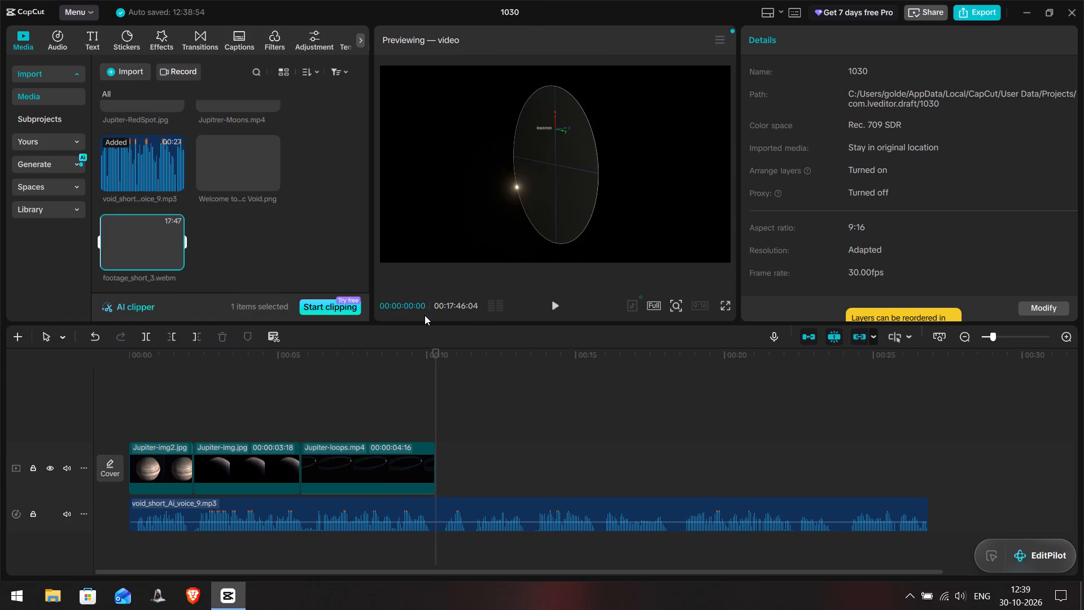
Place footage_short_3.webm on the main track directly after the Jupiter-loops.mp4 clip.
{"action": "left_click_drag", "start_coordinate": [137, 246], "coordinate": [453, 457]}
Look through the long footage_short_3.webm clip on the timeline, previewing several sections, for a shot of a glowing star.
{"action": "left_click_drag", "start_coordinate": [108, 574], "coordinate": [146, 576]}
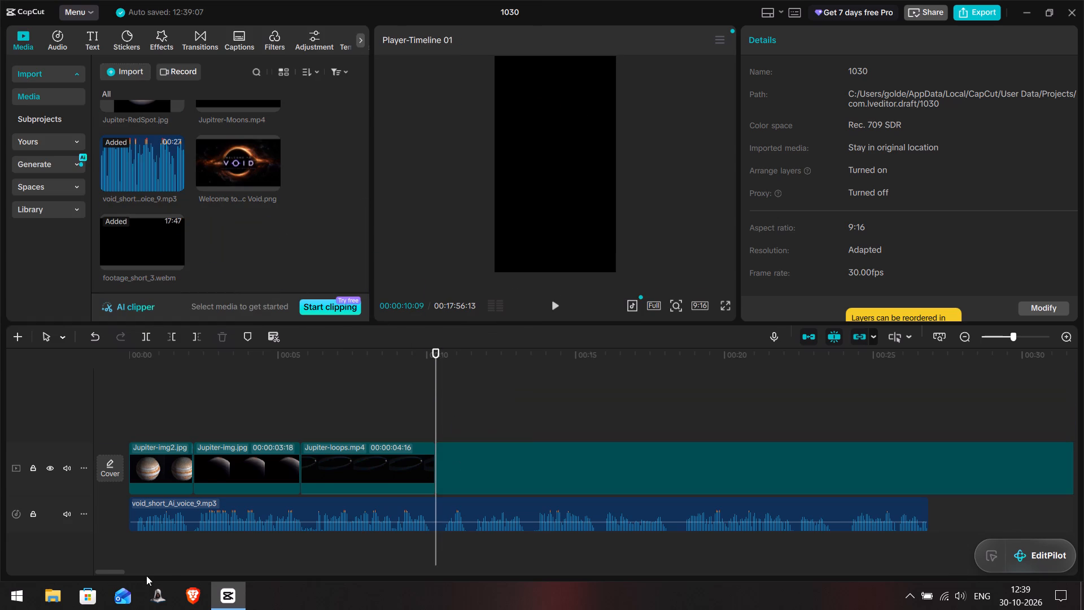
{"action": "left_click_drag", "start_coordinate": [146, 576], "coordinate": [244, 570]}
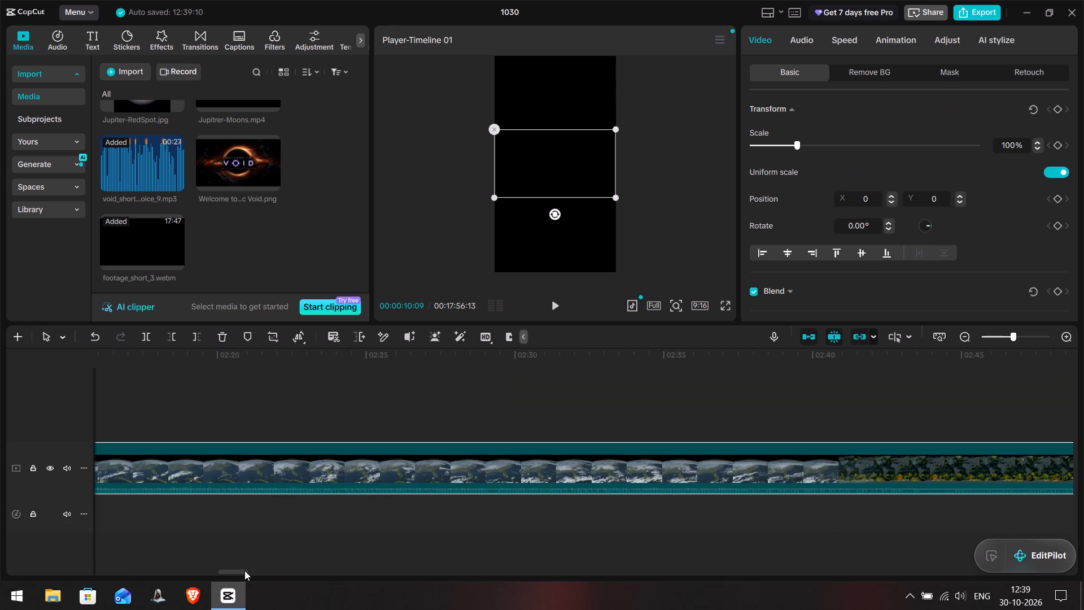
{"action": "left_click_drag", "start_coordinate": [244, 570], "coordinate": [322, 567]}
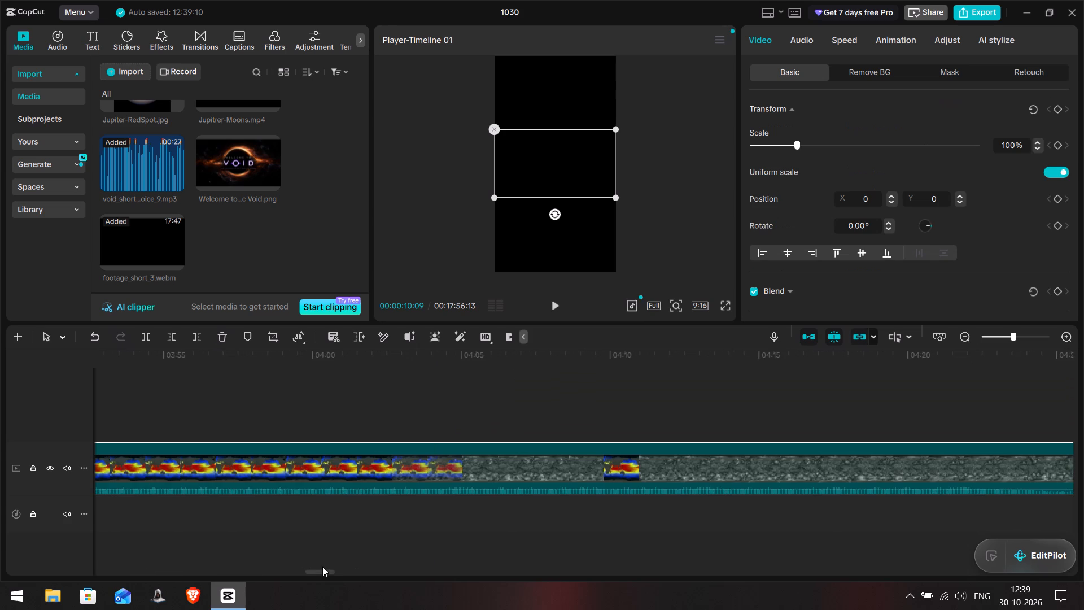
{"action": "left_click_drag", "start_coordinate": [322, 567], "coordinate": [451, 567]}
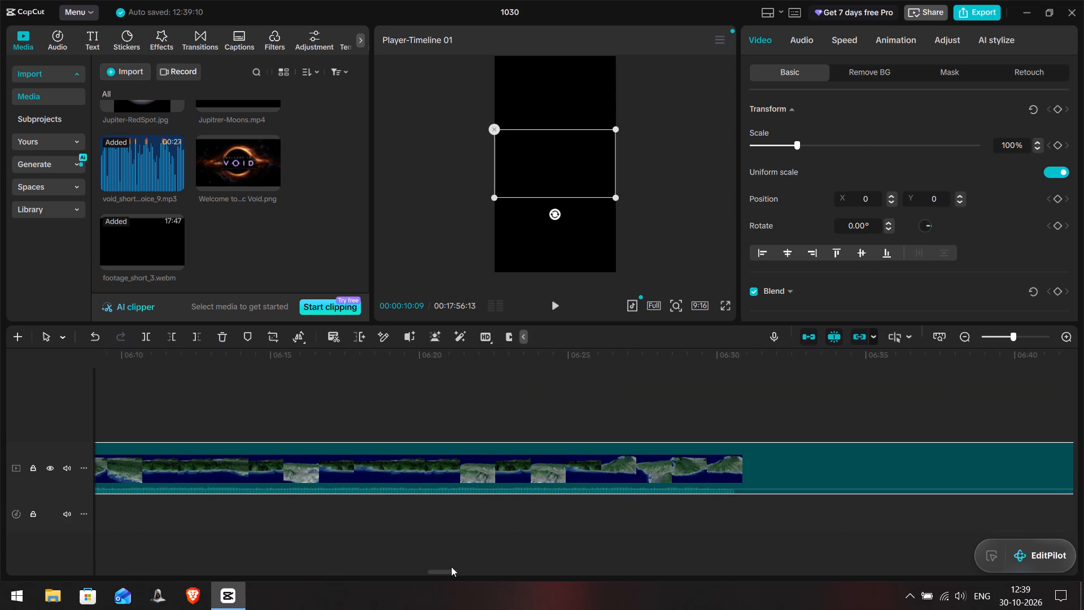
{"action": "left_click_drag", "start_coordinate": [451, 567], "coordinate": [465, 567]}
{"action": "left_click", "coordinate": [356, 413]}
{"action": "key", "text": "space"}
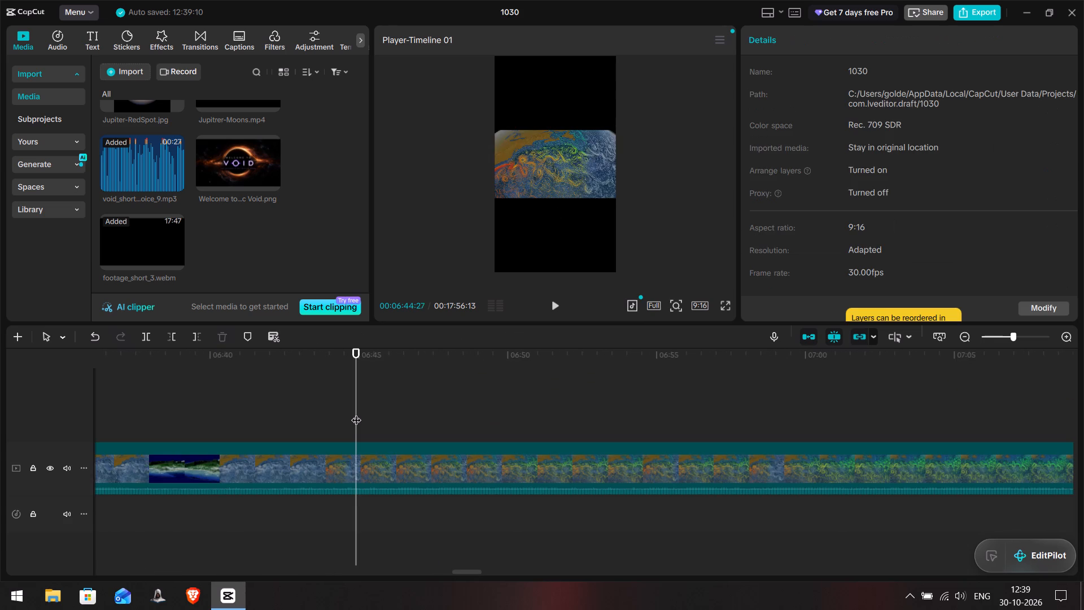
{"action": "key", "text": "space"}
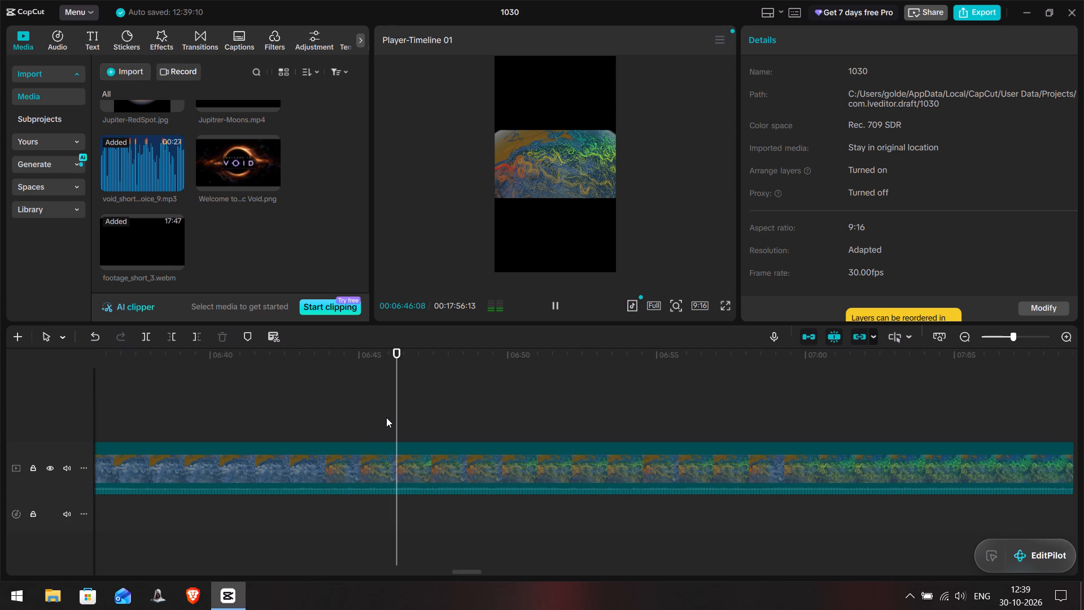
{"action": "left_click_drag", "start_coordinate": [470, 571], "coordinate": [521, 574]}
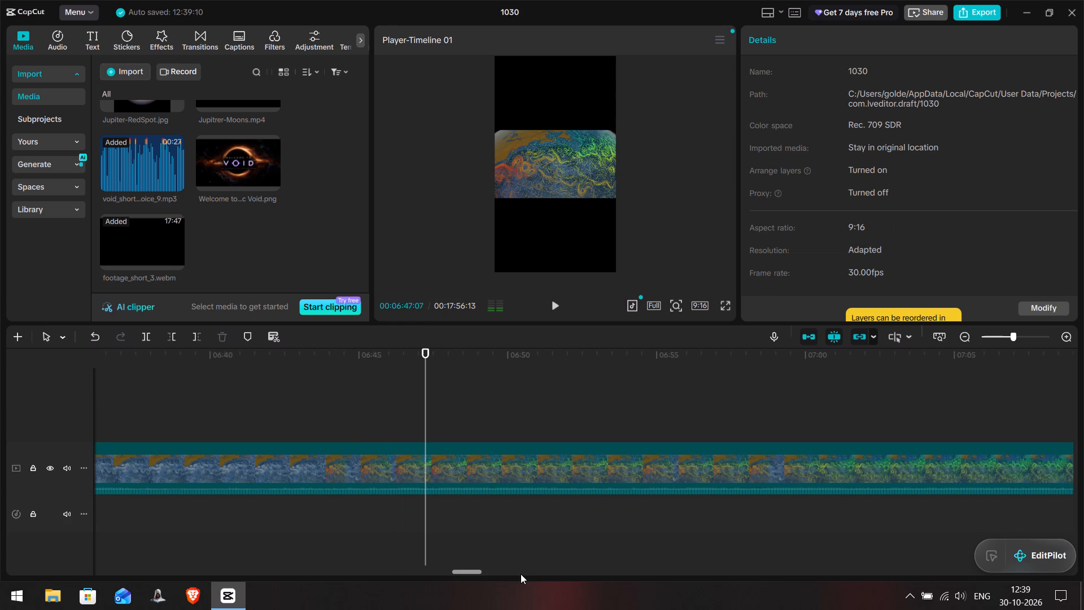
{"action": "left_click_drag", "start_coordinate": [521, 574], "coordinate": [631, 574]}
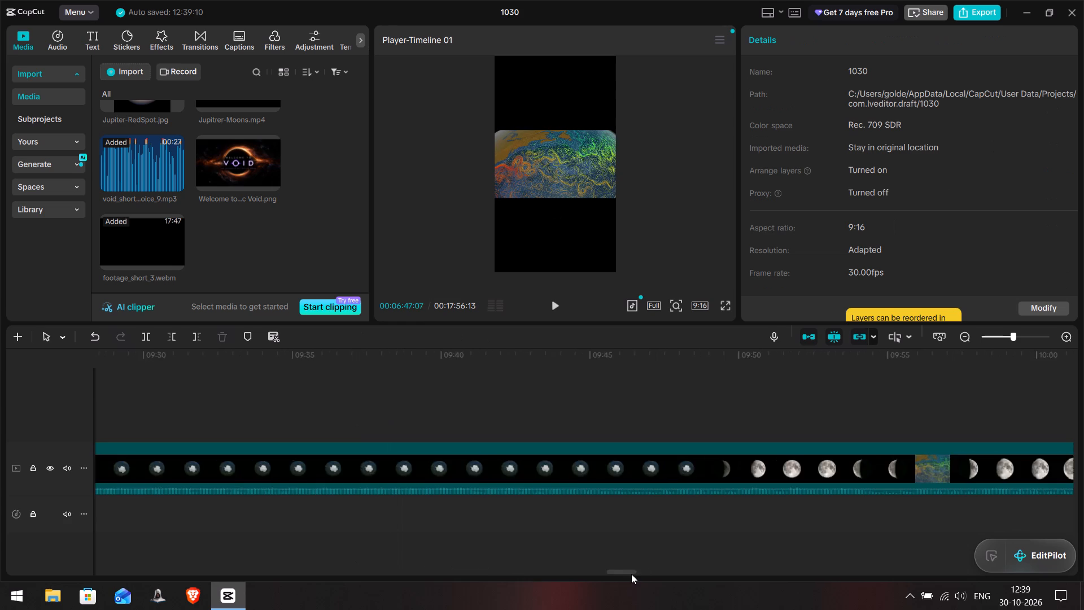
{"action": "left_click_drag", "start_coordinate": [631, 574], "coordinate": [646, 573]}
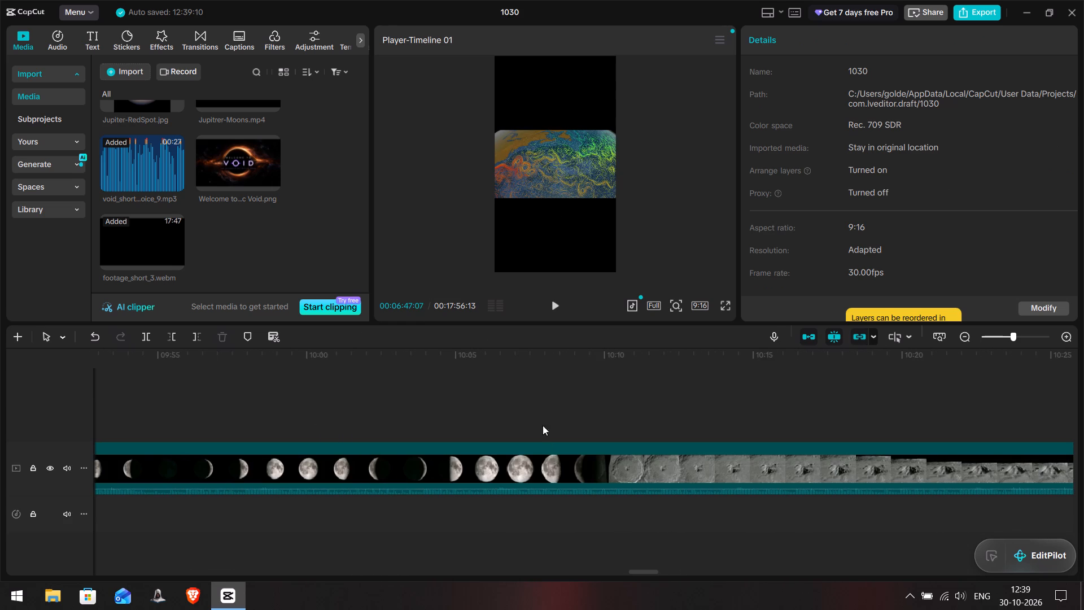
{"action": "left_click", "coordinate": [539, 413]}
{"action": "key", "text": "space"}
{"action": "left_click", "coordinate": [292, 394]}
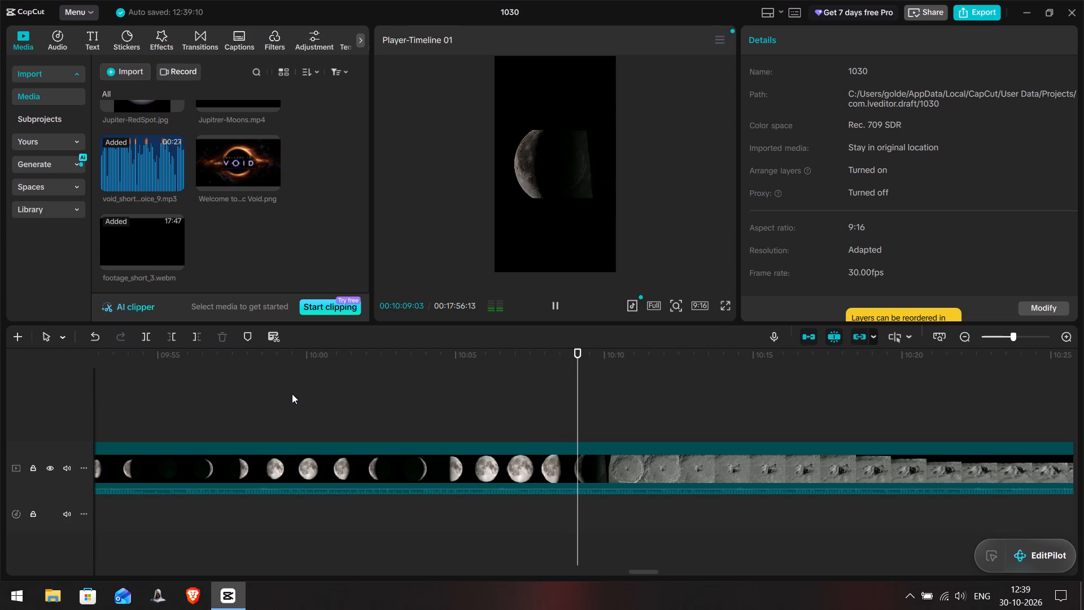
{"action": "key", "text": "space"}
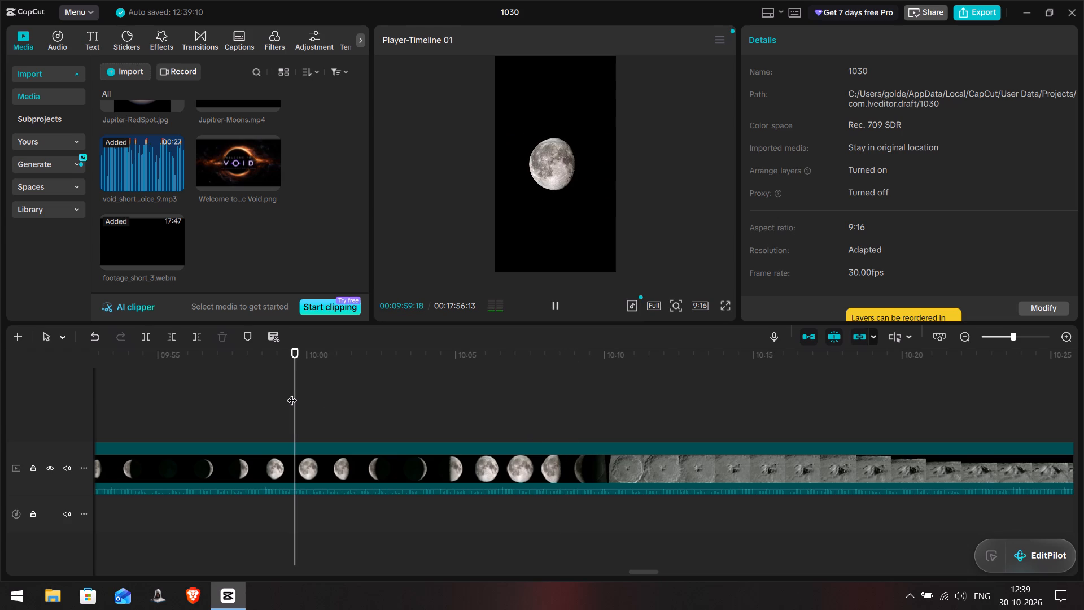
{"action": "key", "text": "space"}
{"action": "left_click", "coordinate": [255, 380]}
{"action": "left_click_drag", "start_coordinate": [643, 573], "coordinate": [707, 575]}
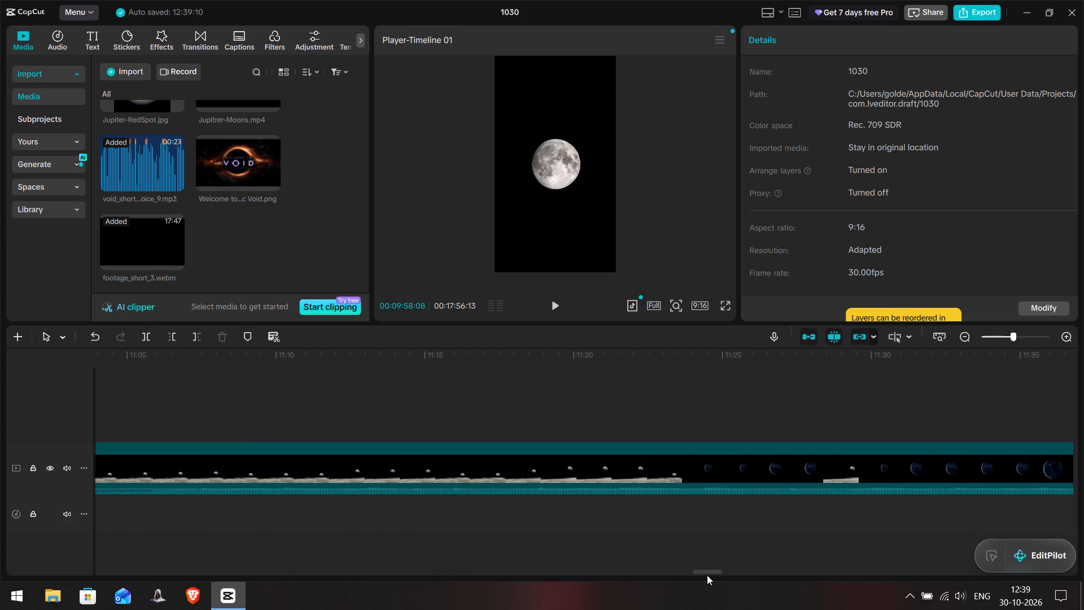
{"action": "left_click_drag", "start_coordinate": [707, 575], "coordinate": [807, 575]}
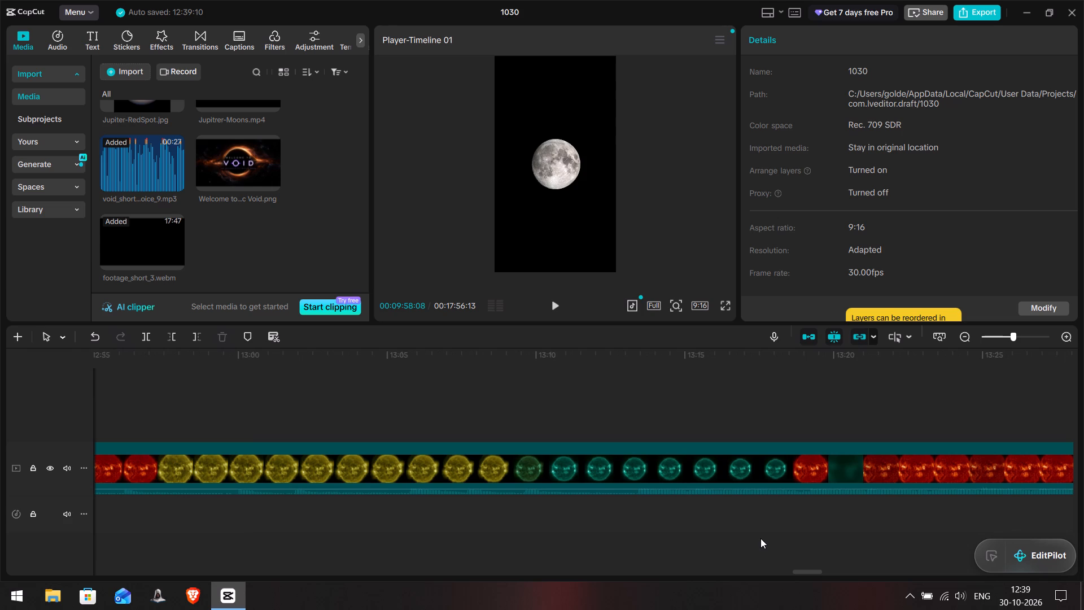
Preview the yellow Sun section, split footage_short_3.webm at 00:12:58:15 and delete the part before the split.
{"action": "left_click", "coordinate": [208, 404]}
{"action": "key", "text": "space"}
{"action": "key", "text": "space"}
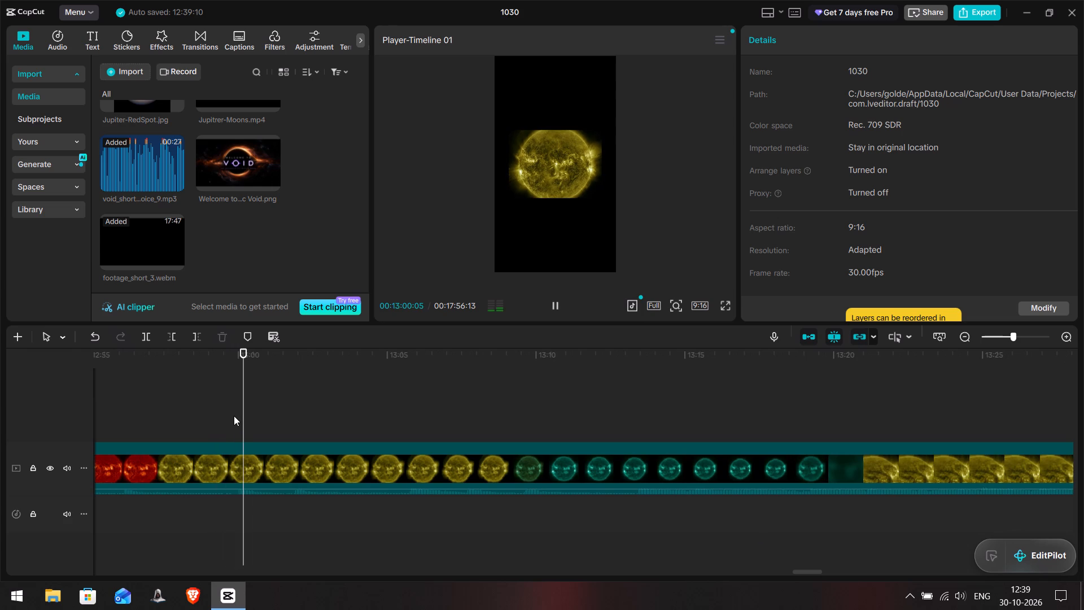
{"action": "left_click", "coordinate": [185, 395]}
{"action": "key", "text": "space"}
{"action": "key", "text": "space"}
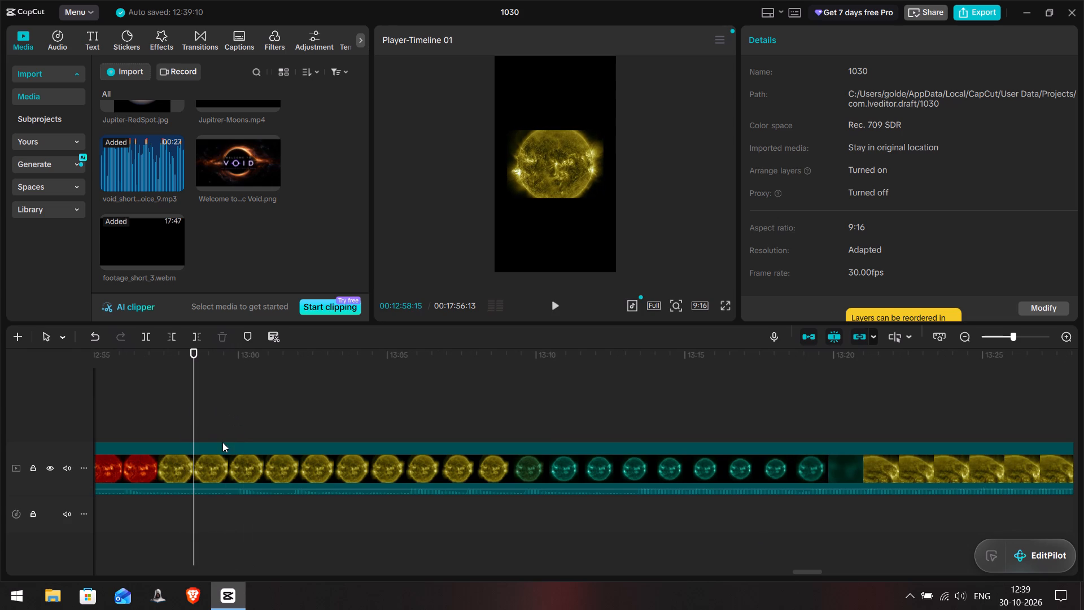
{"action": "key", "text": "ctrl+b"}
{"action": "left_click", "coordinate": [145, 469]}
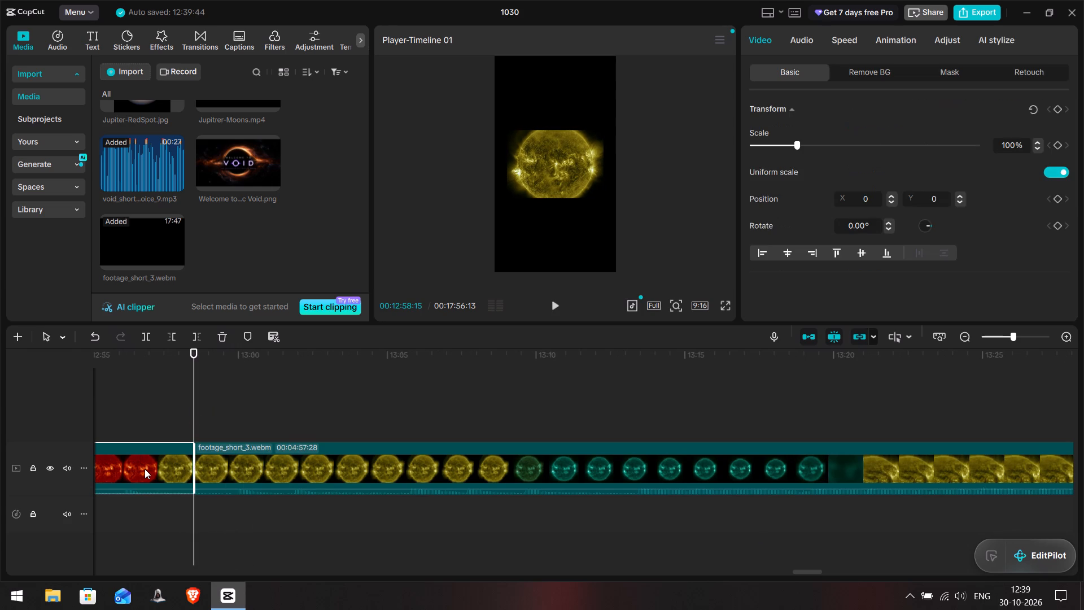
{"action": "key", "text": "Delete"}
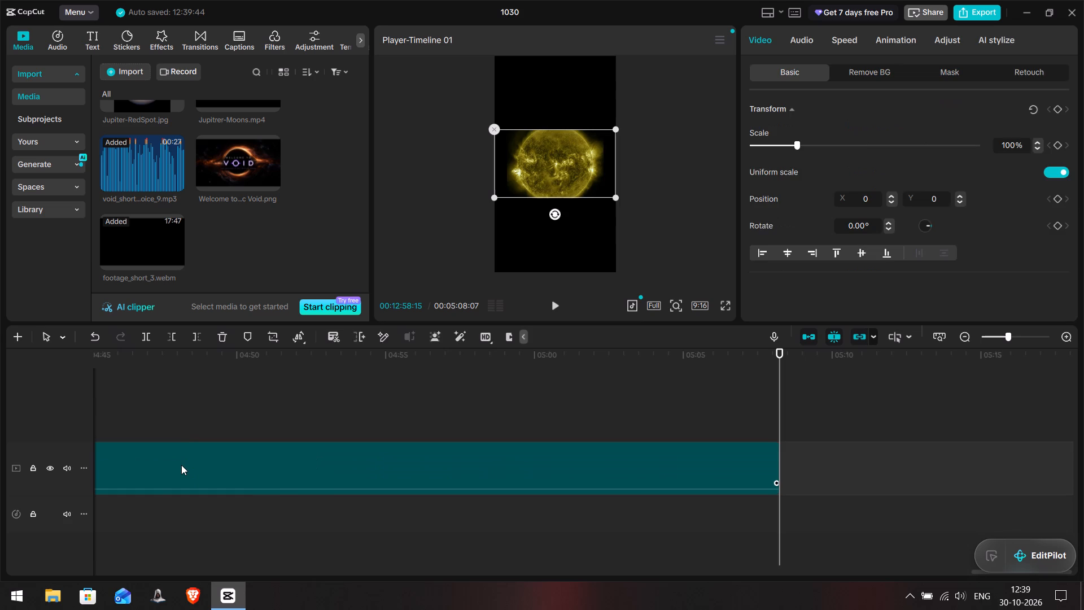
Go to the start of the yellow Sun clip at about 00:00:10:11 and rotate the clip to 90°.
{"action": "left_click", "coordinate": [576, 581]}
{"action": "left_click_drag", "start_coordinate": [521, 528], "coordinate": [522, 525]}
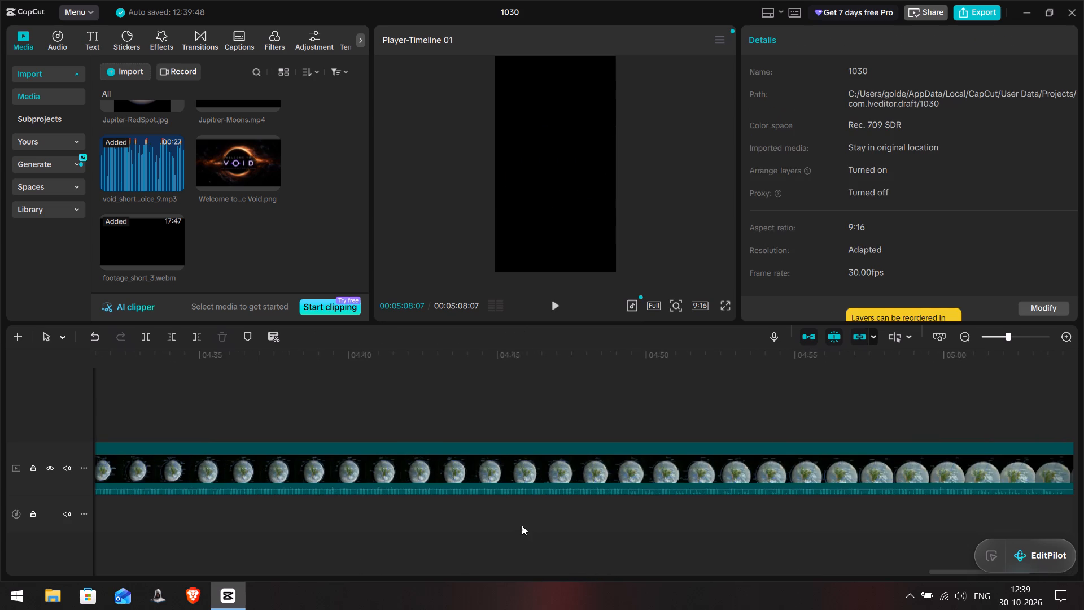
{"action": "left_click_drag", "start_coordinate": [522, 525], "coordinate": [473, 523]}
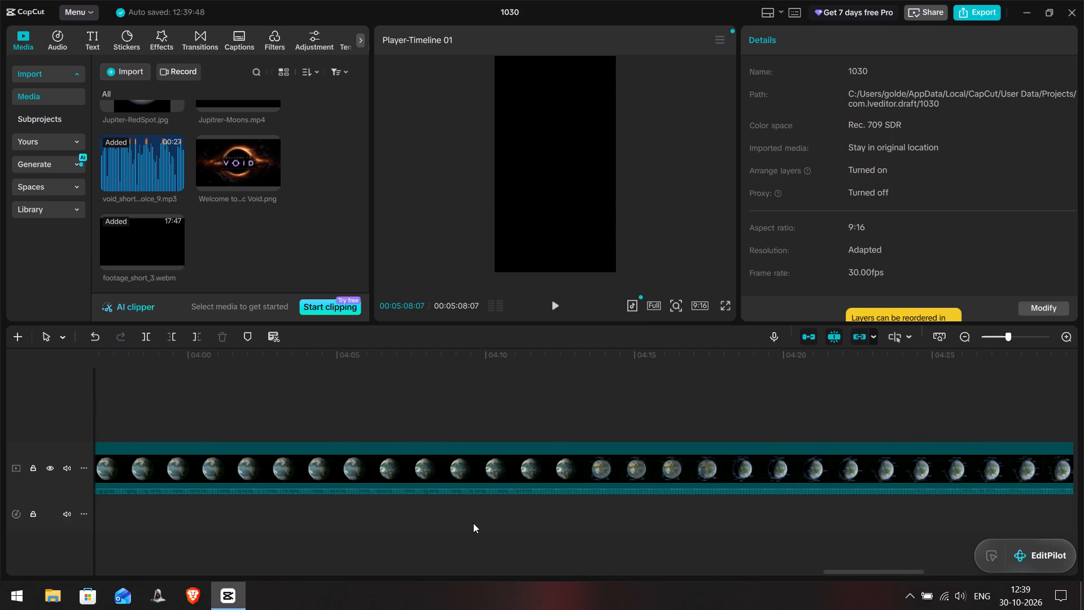
{"action": "left_click_drag", "start_coordinate": [473, 523], "coordinate": [175, 505]}
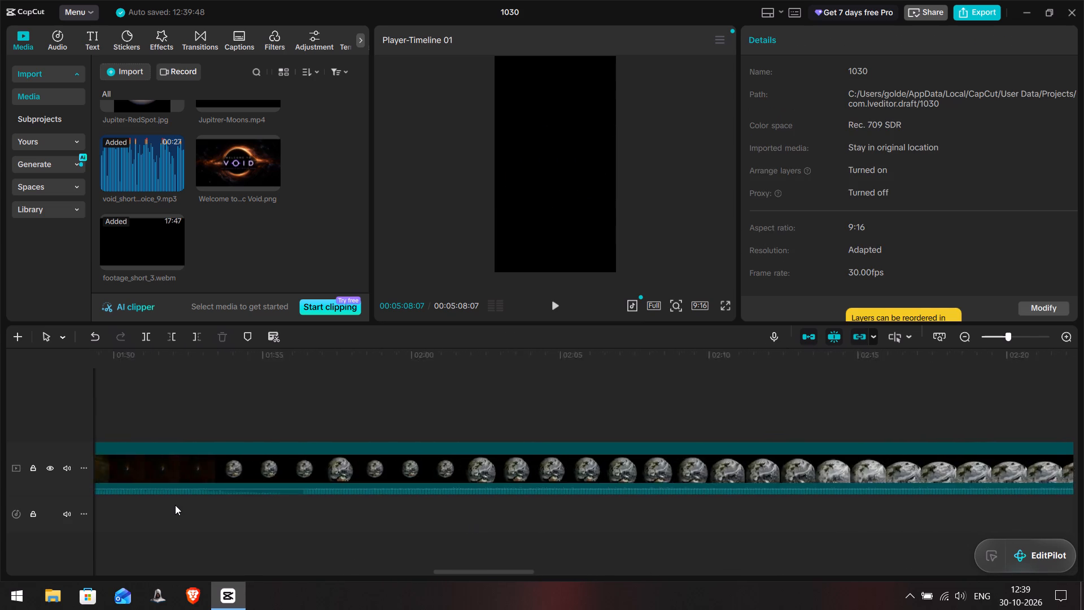
{"action": "left_click_drag", "start_coordinate": [175, 505], "coordinate": [167, 511]}
{"action": "left_click_drag", "start_coordinate": [169, 517], "coordinate": [181, 513]}
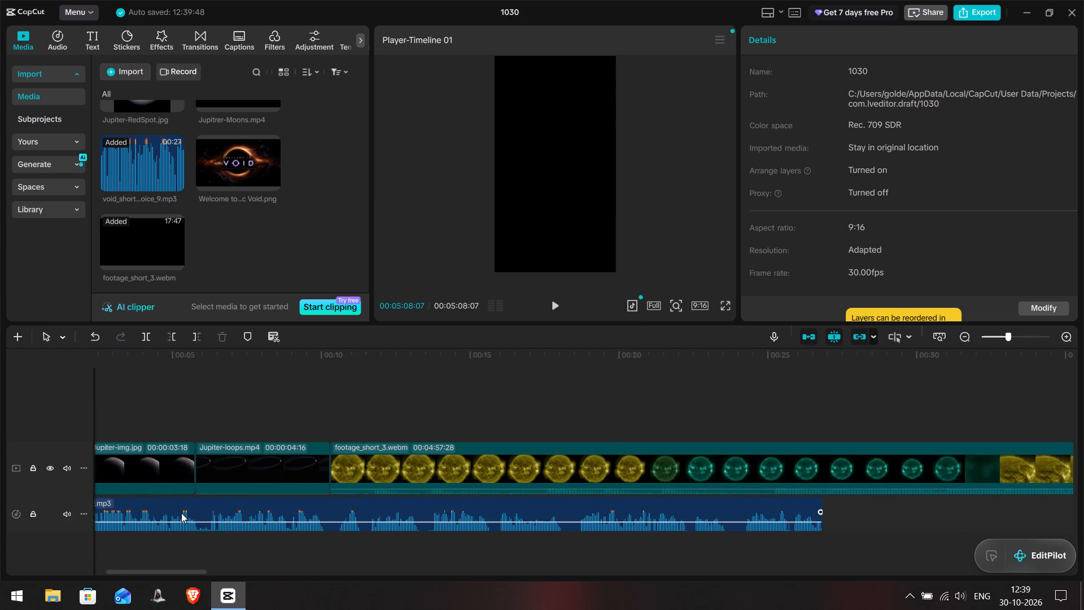
{"action": "left_click", "coordinate": [181, 513]}
{"action": "left_click", "coordinate": [182, 517]}
{"action": "left_click", "coordinate": [332, 398]}
{"action": "left_click", "coordinate": [315, 402]}
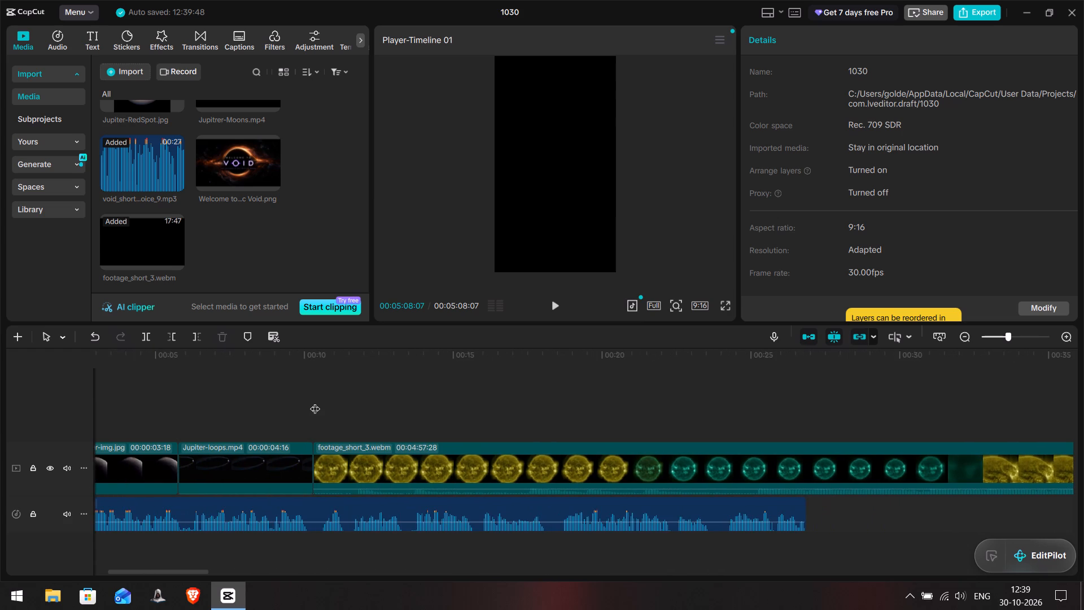
{"action": "key", "text": "space"}
{"action": "key", "text": "space"}
{"action": "left_click", "coordinate": [532, 192]}
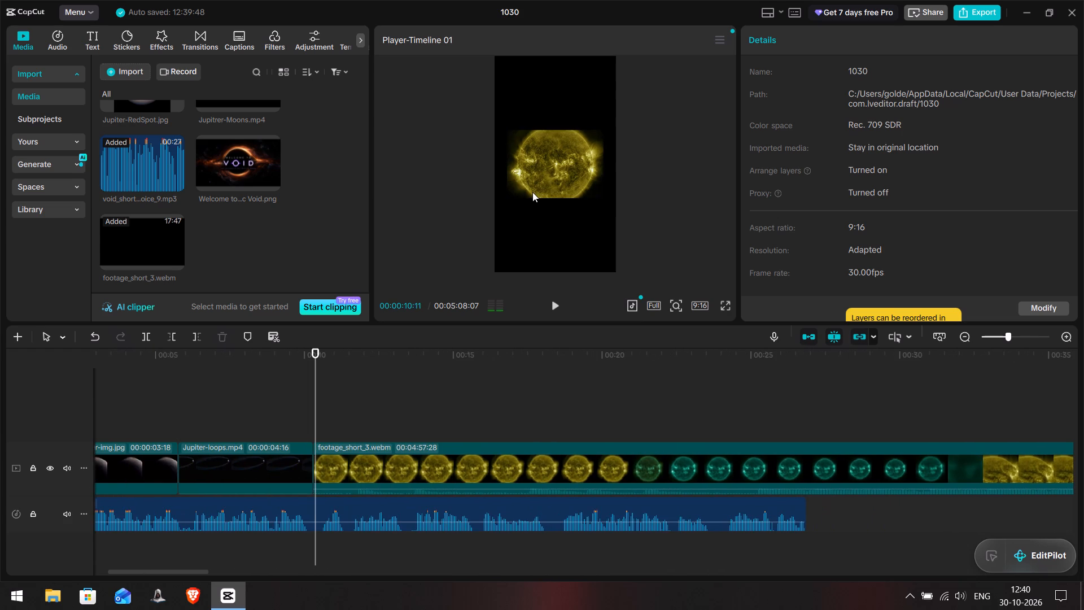
{"action": "left_click_drag", "start_coordinate": [554, 215], "coordinate": [492, 163]}
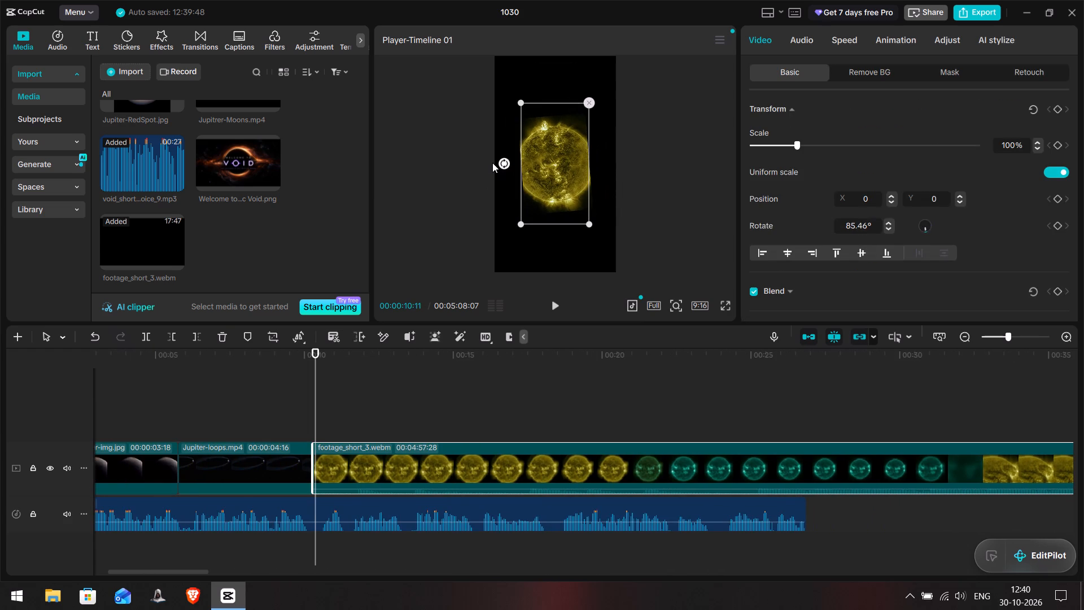
{"action": "left_click_drag", "start_coordinate": [492, 163], "coordinate": [492, 165]}
Scale the rotated Sun clip up to 177% so it fills the vertical frame.
{"action": "left_click_drag", "start_coordinate": [591, 221], "coordinate": [586, 222]}
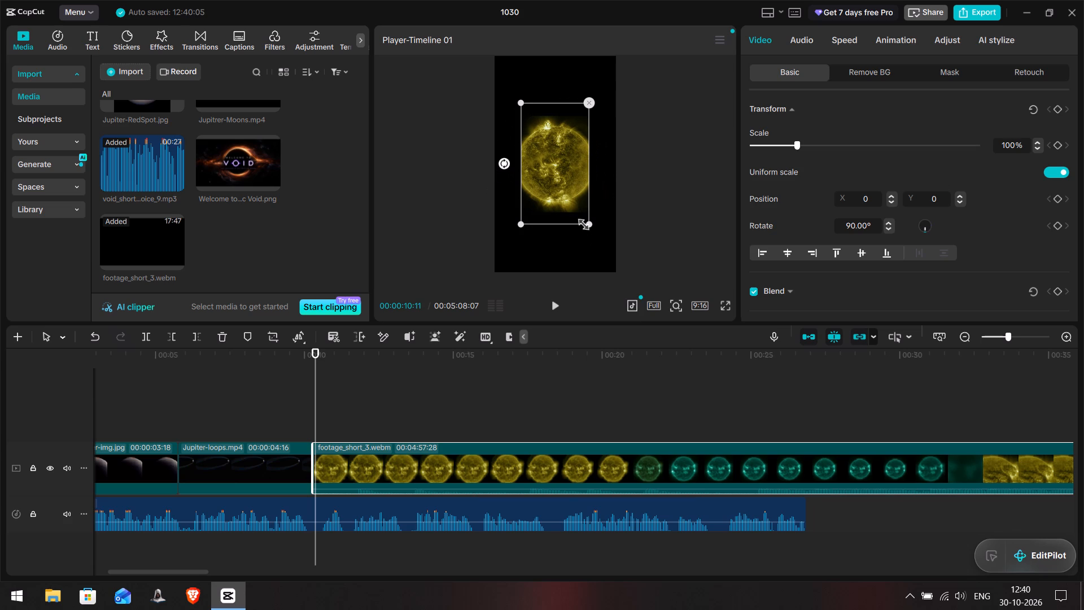
{"action": "left_click_drag", "start_coordinate": [586, 222], "coordinate": [632, 280]}
{"action": "left_click_drag", "start_coordinate": [632, 280], "coordinate": [626, 301]}
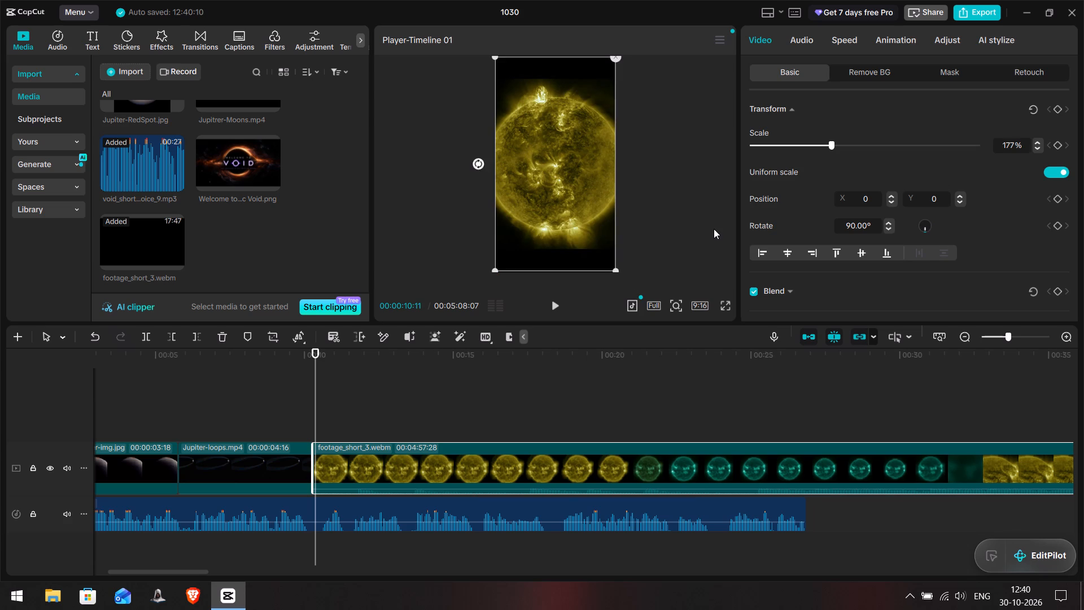
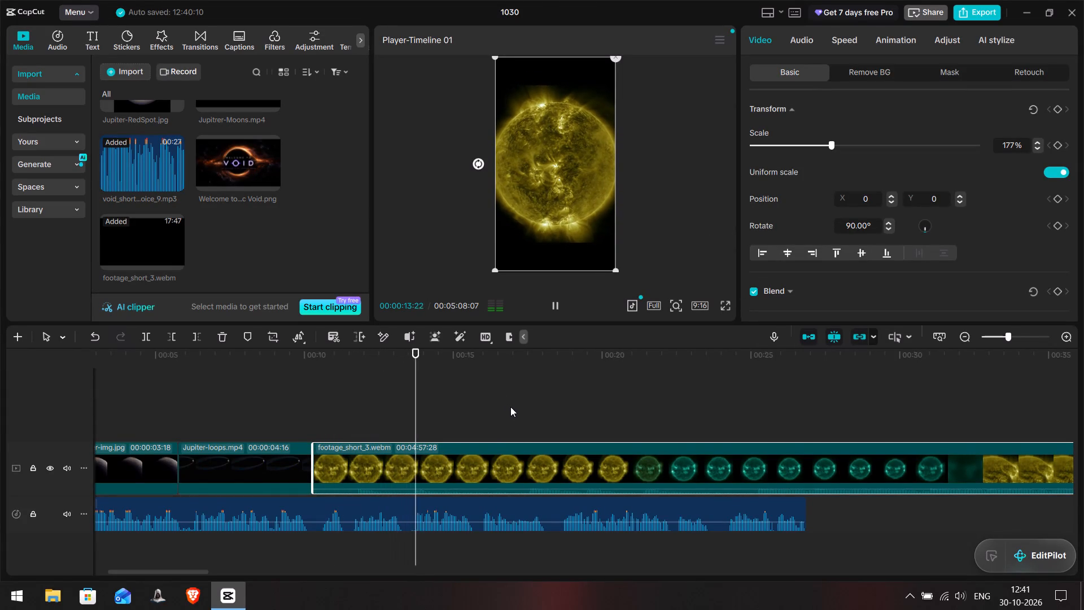
Play the Sun clip against the voice-over from about 00:00:10 to 00:00:15 to find where its look should start changing.
{"action": "key", "text": "space"}
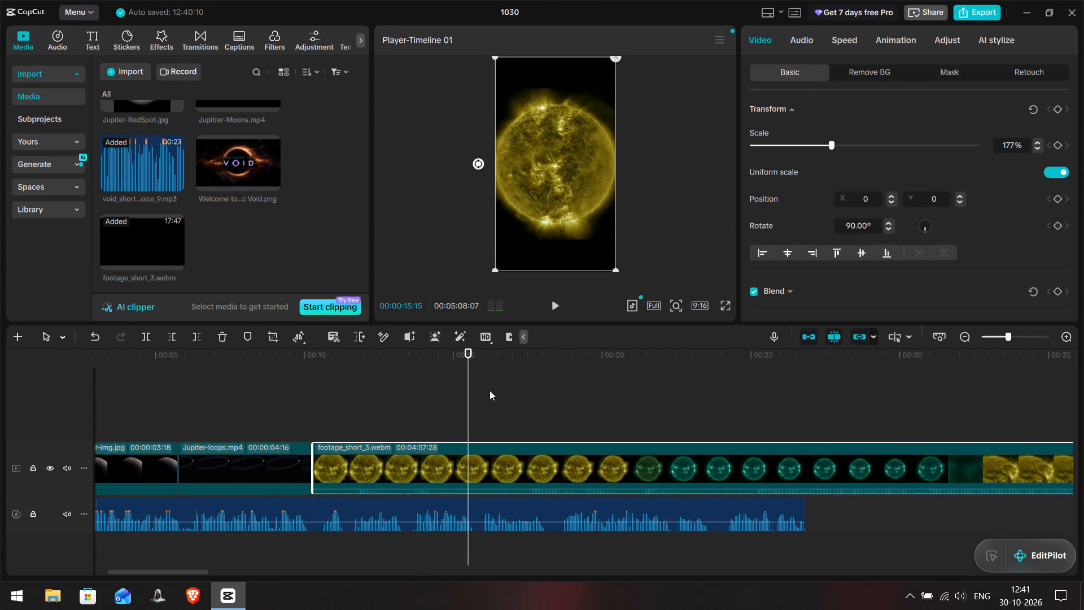
{"action": "key", "text": "space"}
{"action": "key", "text": "space"}
{"action": "left_click_drag", "start_coordinate": [478, 378], "coordinate": [386, 385]}
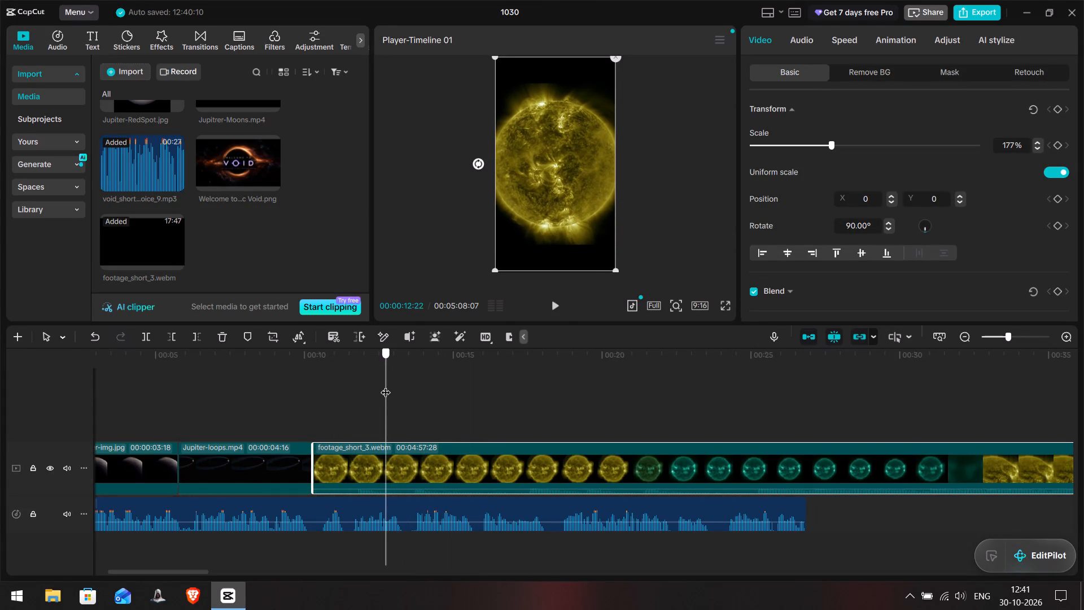
{"action": "left_click_drag", "start_coordinate": [386, 385], "coordinate": [409, 381]}
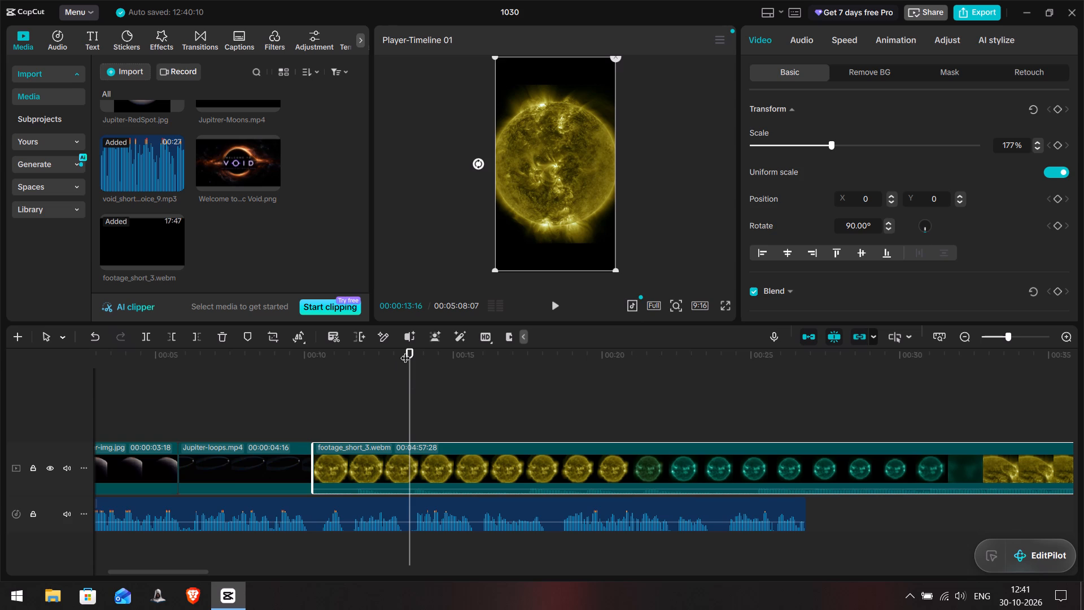
{"action": "left_click", "coordinate": [322, 406]}
{"action": "left_click_drag", "start_coordinate": [322, 406], "coordinate": [305, 406]}
{"action": "key", "text": "space"}
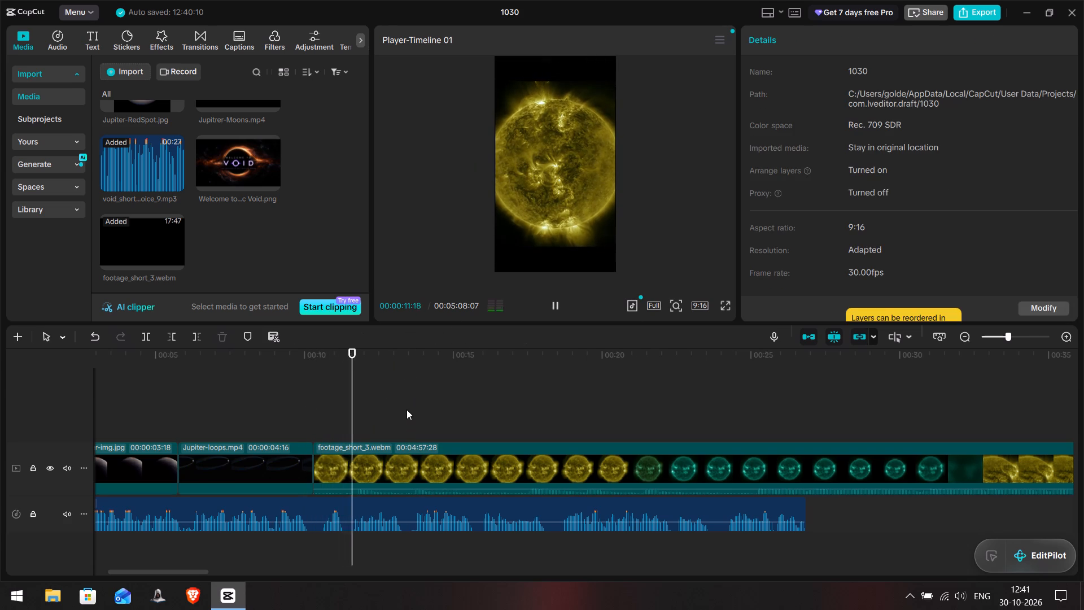
{"action": "left_click", "coordinate": [555, 177]}
{"action": "left_click", "coordinate": [681, 174]}
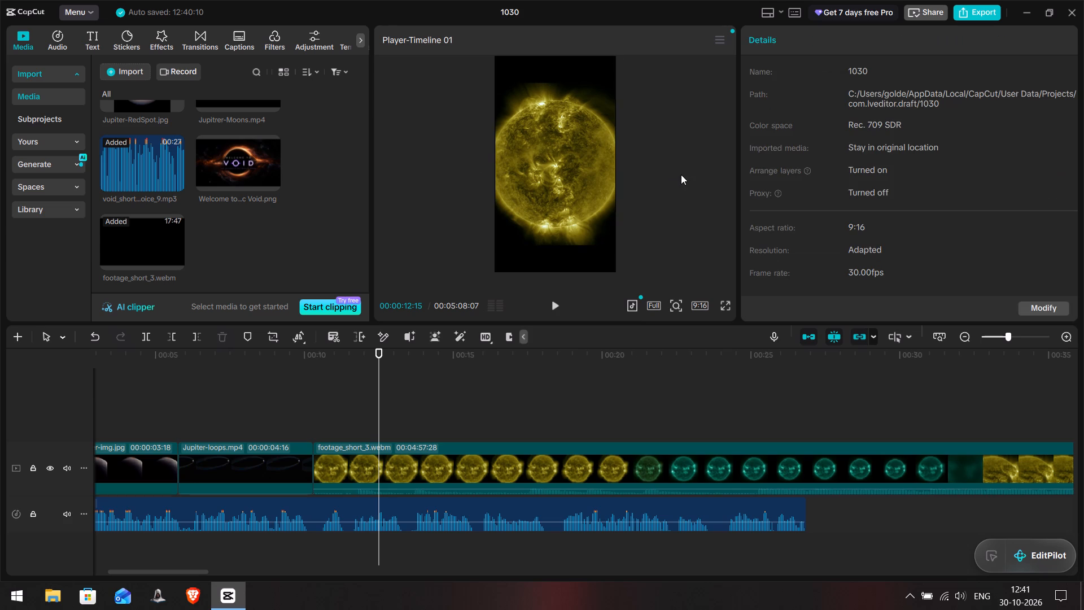
{"action": "key", "text": "space"}
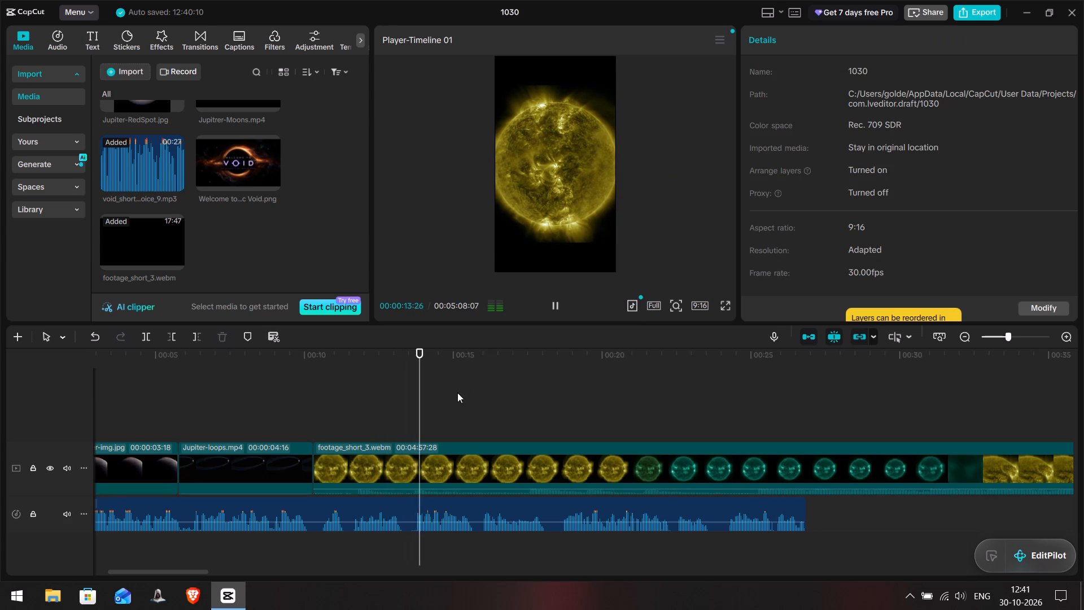
{"action": "key", "text": "space"}
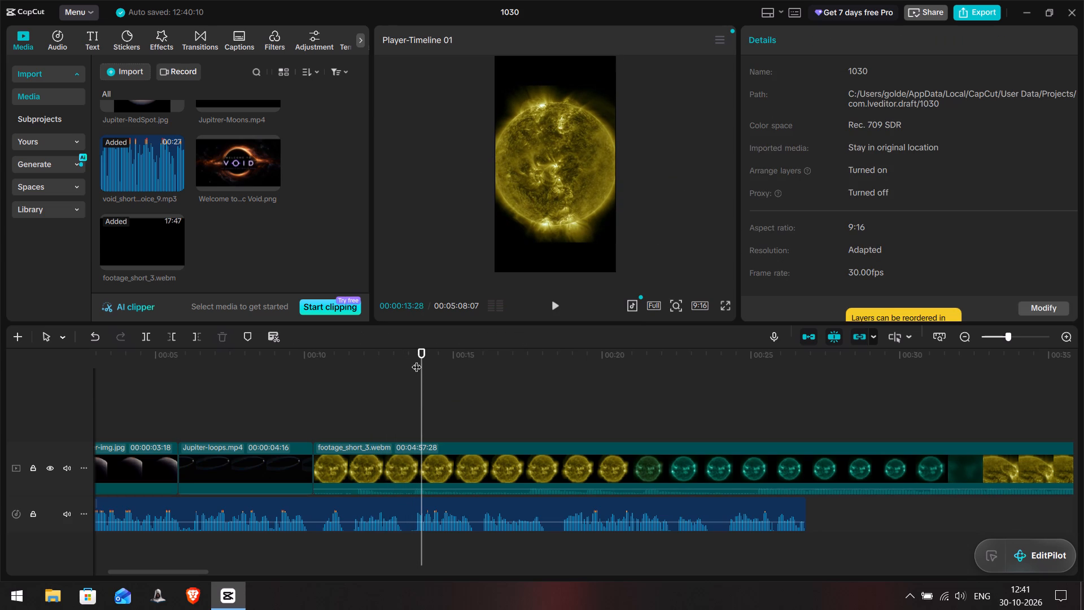
Add a Transform keyframe to the Sun clip at 00:00:13:15.
{"action": "left_click", "coordinate": [422, 351]}
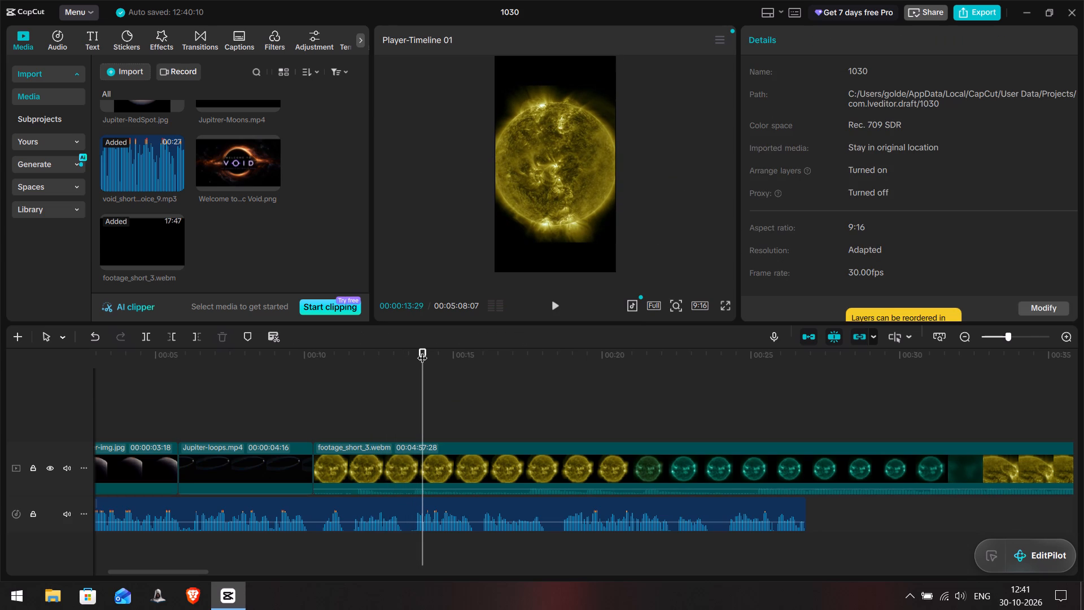
{"action": "left_click_drag", "start_coordinate": [422, 351], "coordinate": [405, 361]}
{"action": "key", "text": "space"}
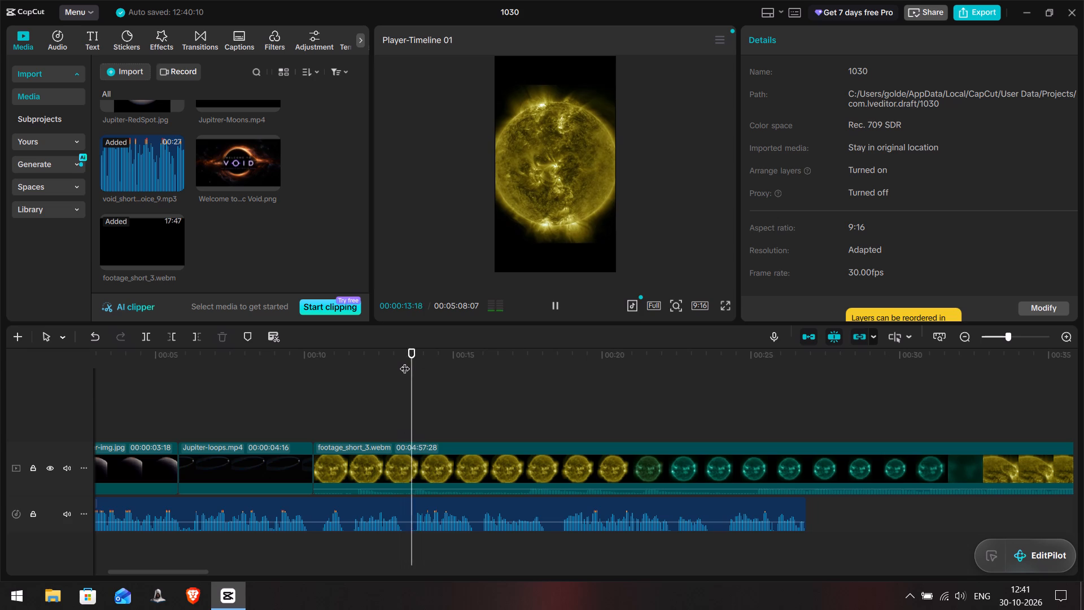
{"action": "key", "text": "space"}
{"action": "left_click", "coordinate": [401, 384]}
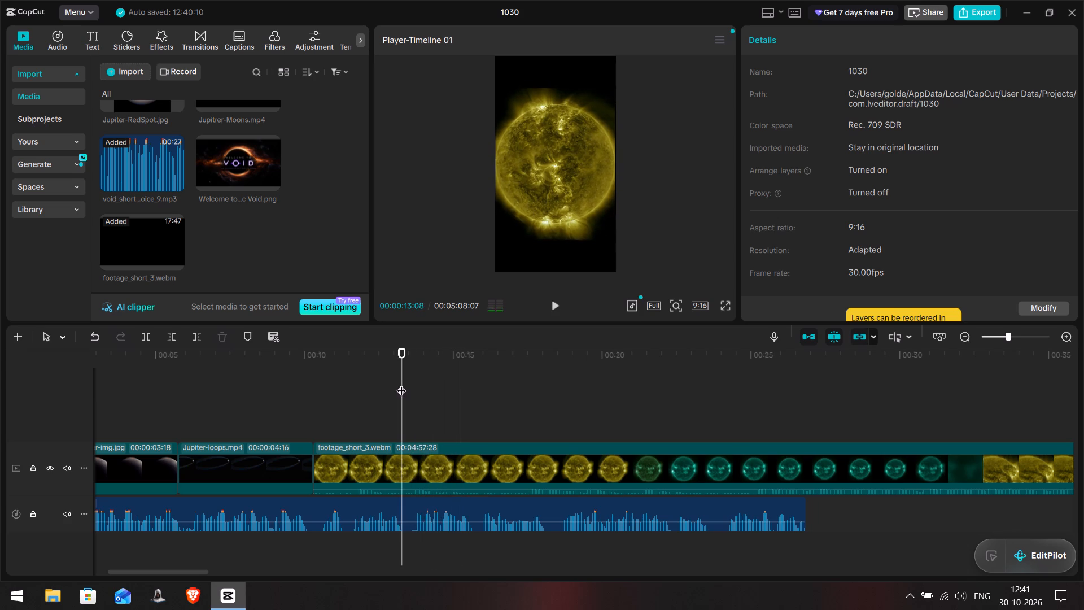
{"action": "left_click_drag", "start_coordinate": [401, 384], "coordinate": [408, 383]}
{"action": "left_click", "coordinate": [432, 465]}
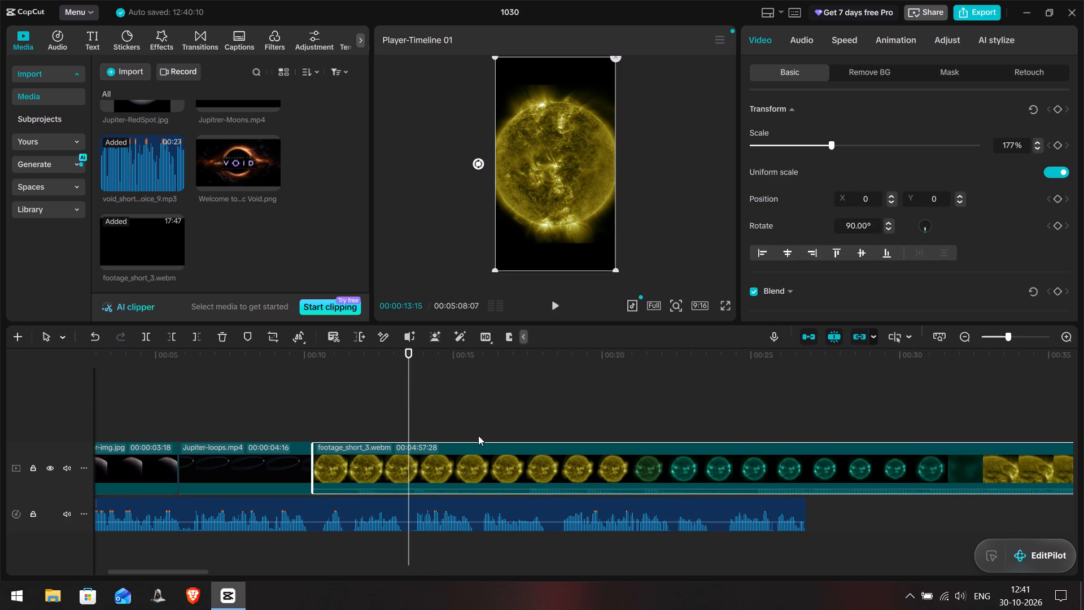
{"action": "left_click", "coordinate": [1056, 108]}
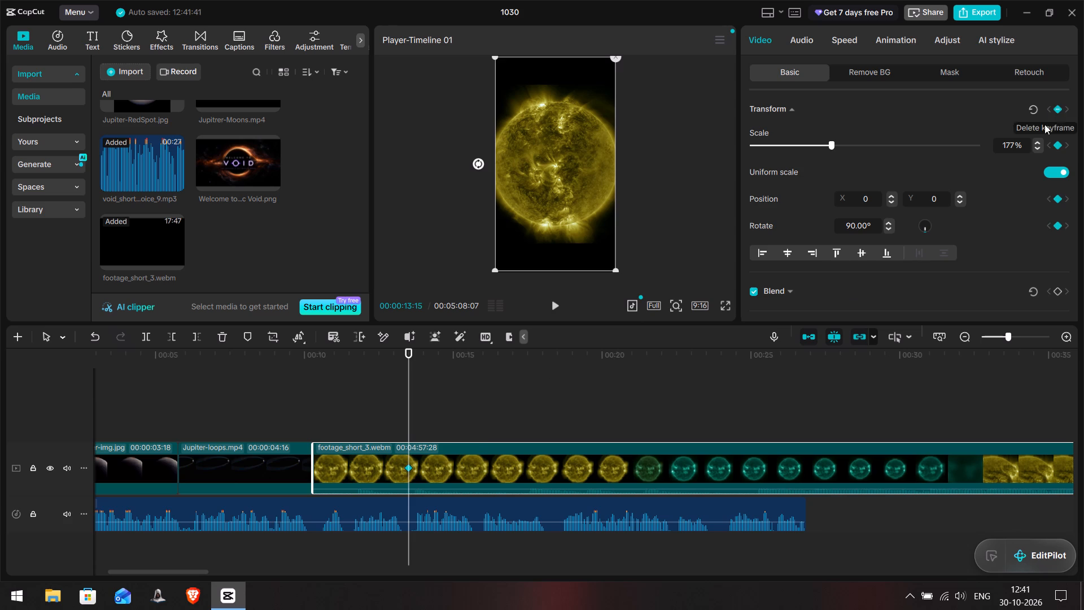
Preview the following voice-over section and add a second Transform keyframe to the Sun clip at 00:00:15:25.
{"action": "left_click", "coordinate": [531, 394]}
{"action": "left_click_drag", "start_coordinate": [531, 394], "coordinate": [532, 394]}
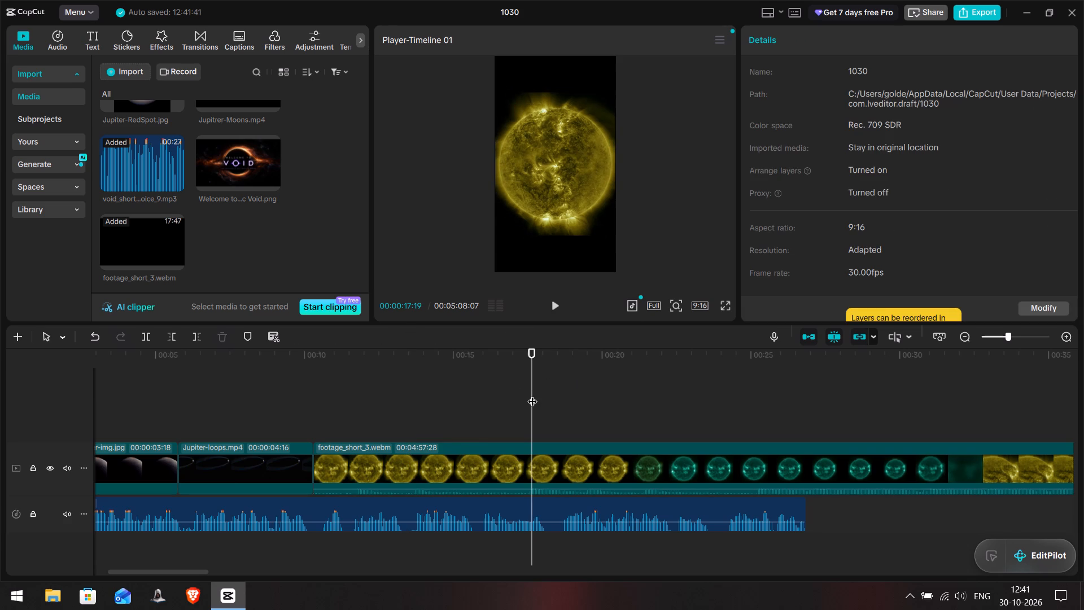
{"action": "left_click_drag", "start_coordinate": [532, 394], "coordinate": [401, 390]}
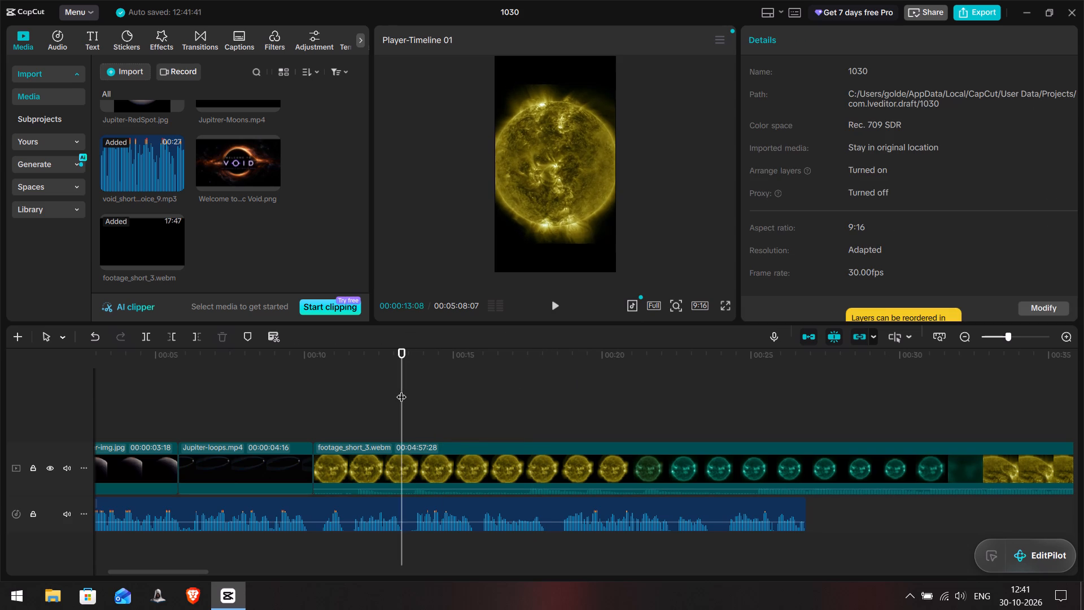
{"action": "key", "text": "space"}
{"action": "left_click", "coordinate": [448, 455]}
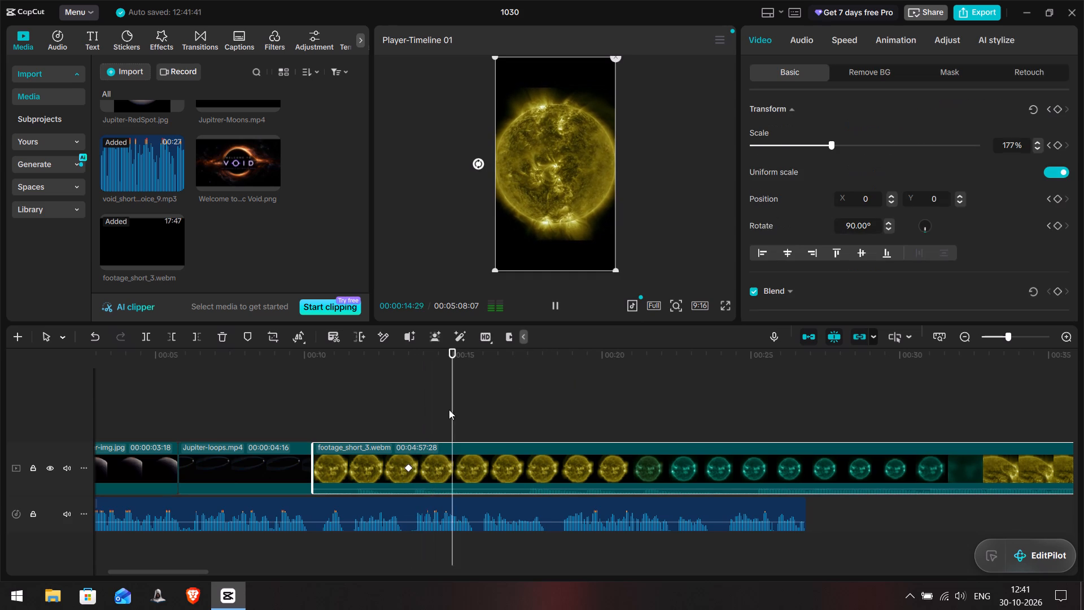
{"action": "key", "text": "space"}
{"action": "key", "text": "space"}
{"action": "key", "text": "space"}
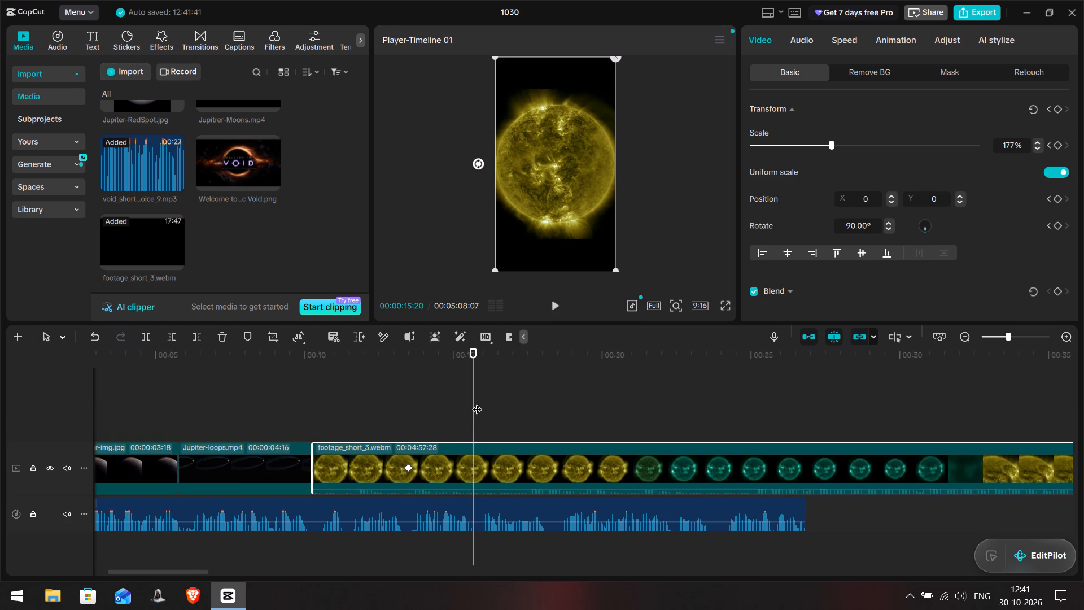
{"action": "left_click", "coordinate": [477, 402]}
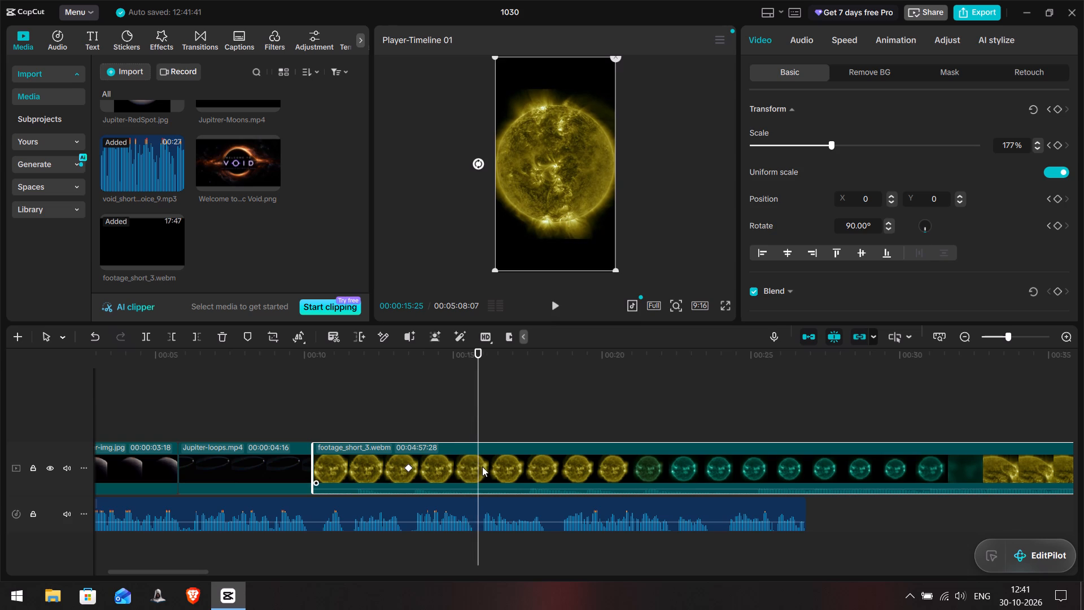
{"action": "left_click", "coordinate": [483, 467]}
{"action": "left_click", "coordinate": [1056, 111]}
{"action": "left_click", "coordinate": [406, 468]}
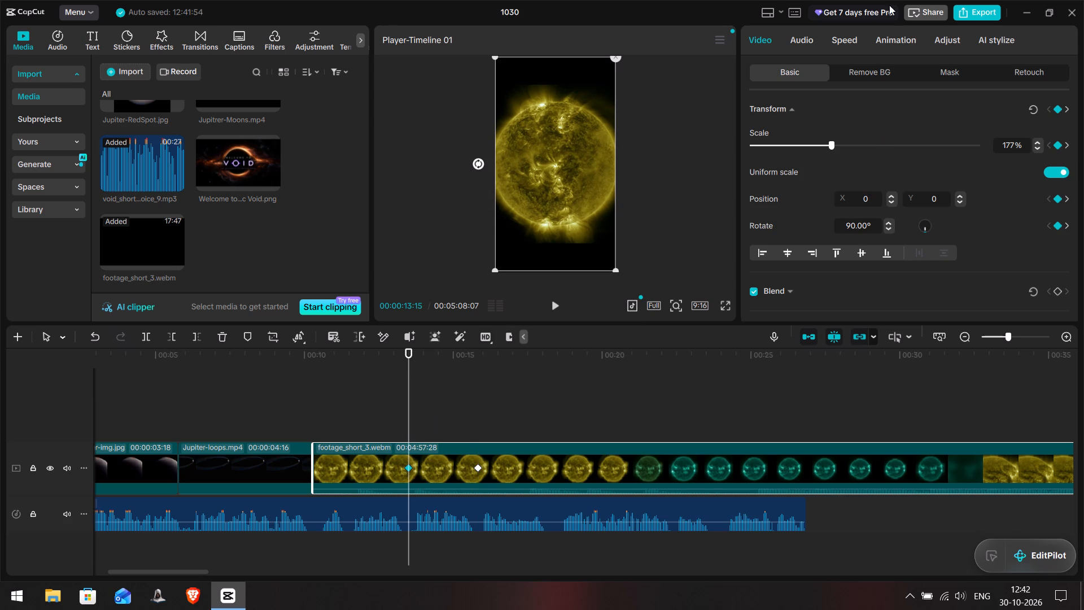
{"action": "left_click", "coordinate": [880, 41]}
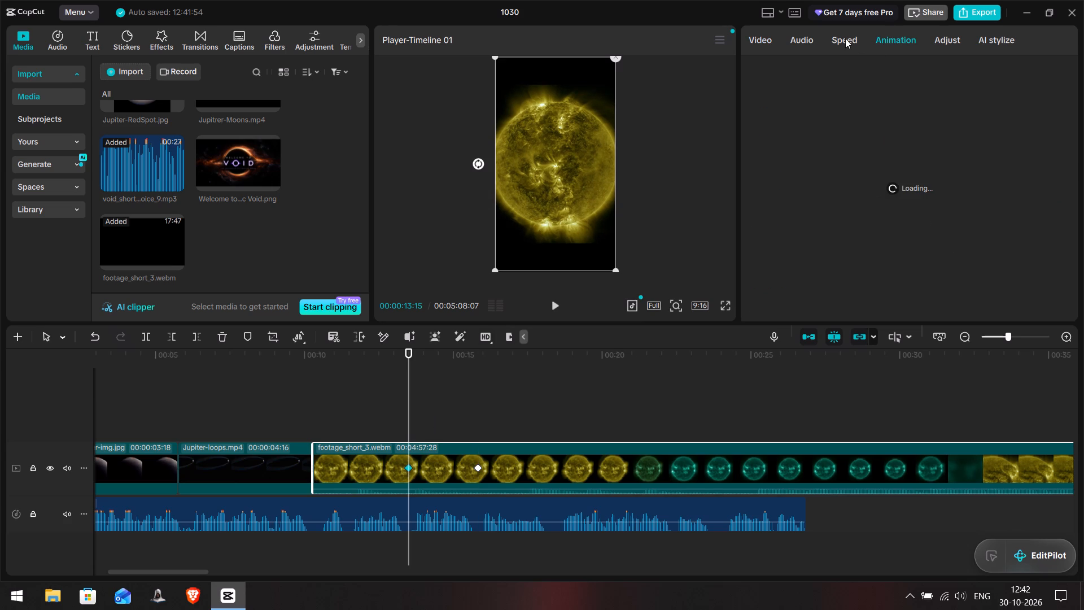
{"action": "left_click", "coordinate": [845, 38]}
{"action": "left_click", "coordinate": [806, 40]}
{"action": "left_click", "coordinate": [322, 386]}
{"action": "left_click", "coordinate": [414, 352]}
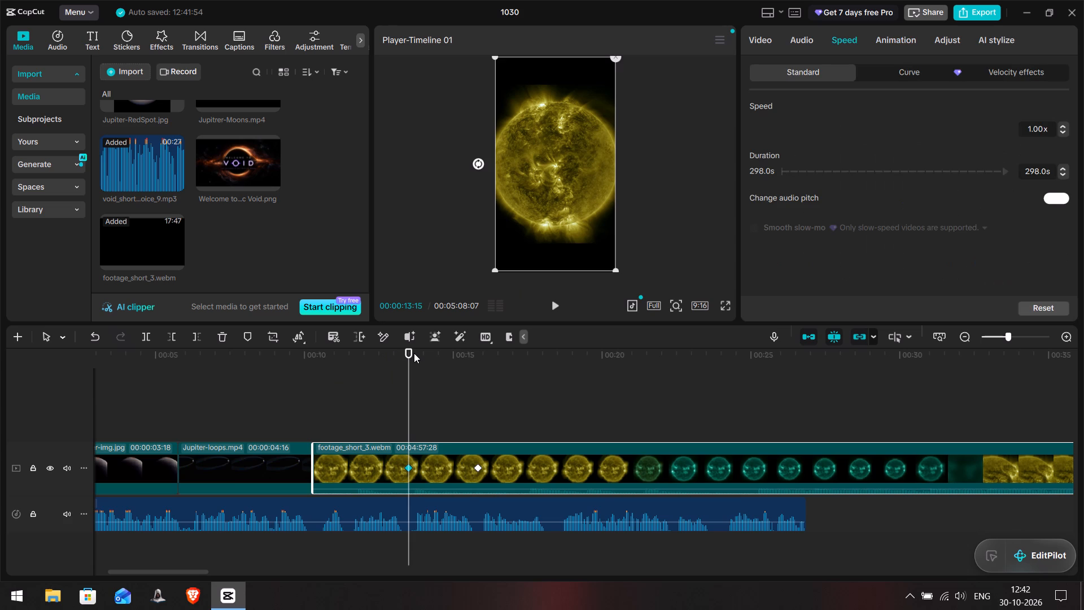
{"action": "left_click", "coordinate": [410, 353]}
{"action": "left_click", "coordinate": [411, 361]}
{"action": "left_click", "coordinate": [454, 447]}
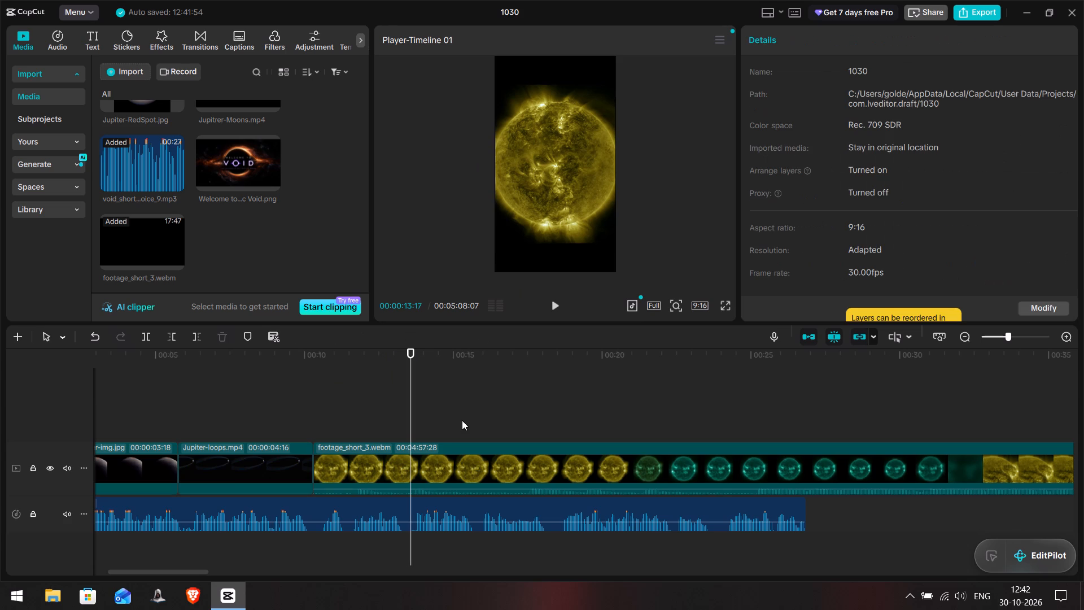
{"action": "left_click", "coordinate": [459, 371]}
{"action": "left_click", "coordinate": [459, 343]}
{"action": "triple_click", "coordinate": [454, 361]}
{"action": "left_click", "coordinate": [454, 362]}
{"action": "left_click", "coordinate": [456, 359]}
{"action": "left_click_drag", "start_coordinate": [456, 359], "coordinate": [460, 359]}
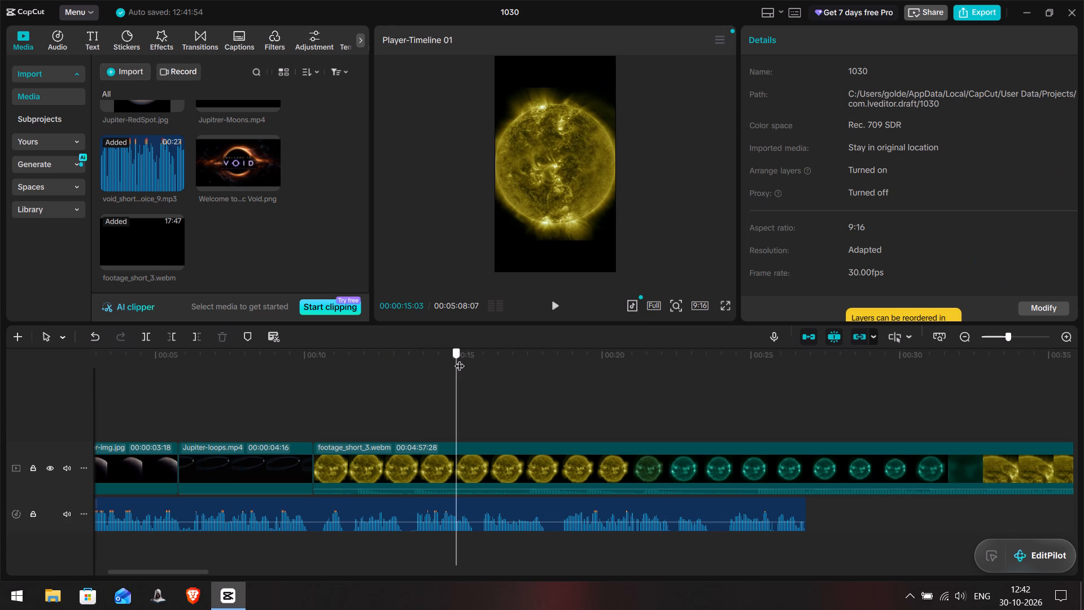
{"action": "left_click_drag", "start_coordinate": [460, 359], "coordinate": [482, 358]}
At the Sun clip's 00:00:15:25 keyframe, shift the colour wheel's Shadows toward yellow, to red 0.10, green 0.12 and blue -1.00.
{"action": "left_click", "coordinate": [473, 465]}
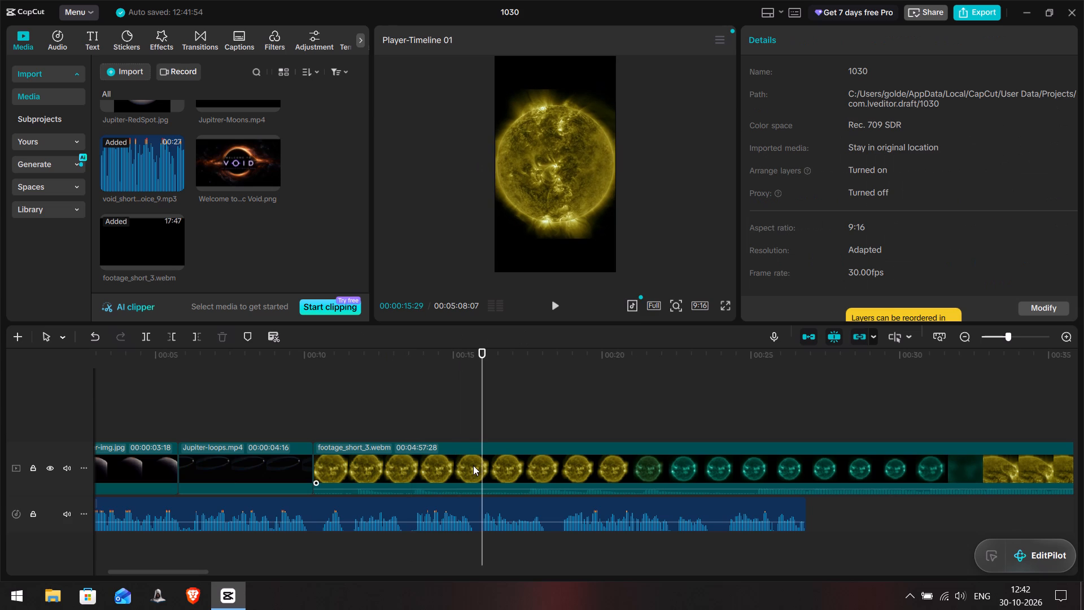
{"action": "left_click", "coordinate": [479, 466]}
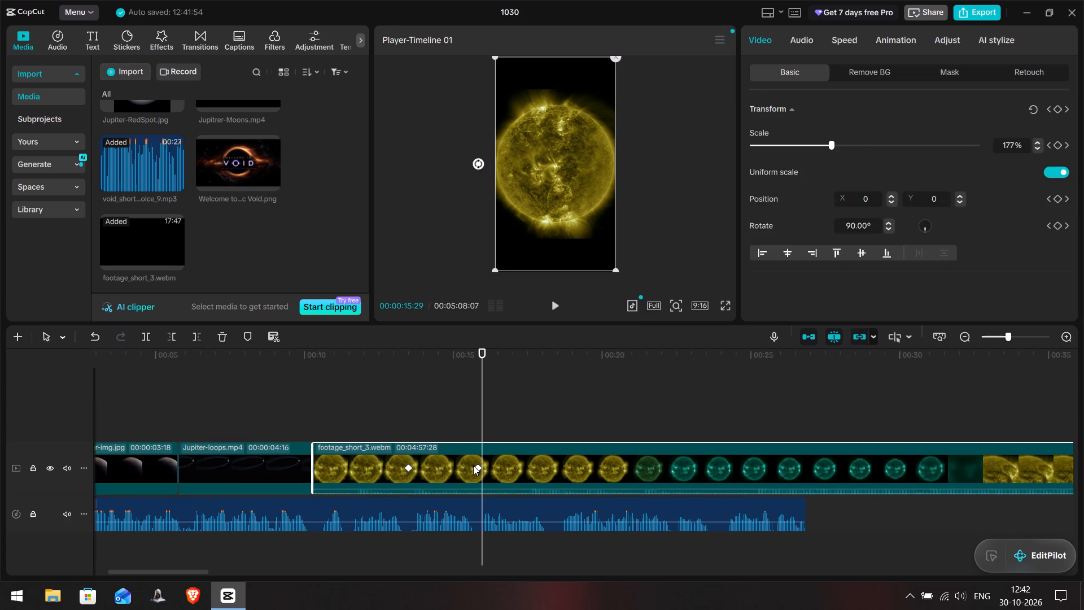
{"action": "left_click", "coordinate": [952, 42]}
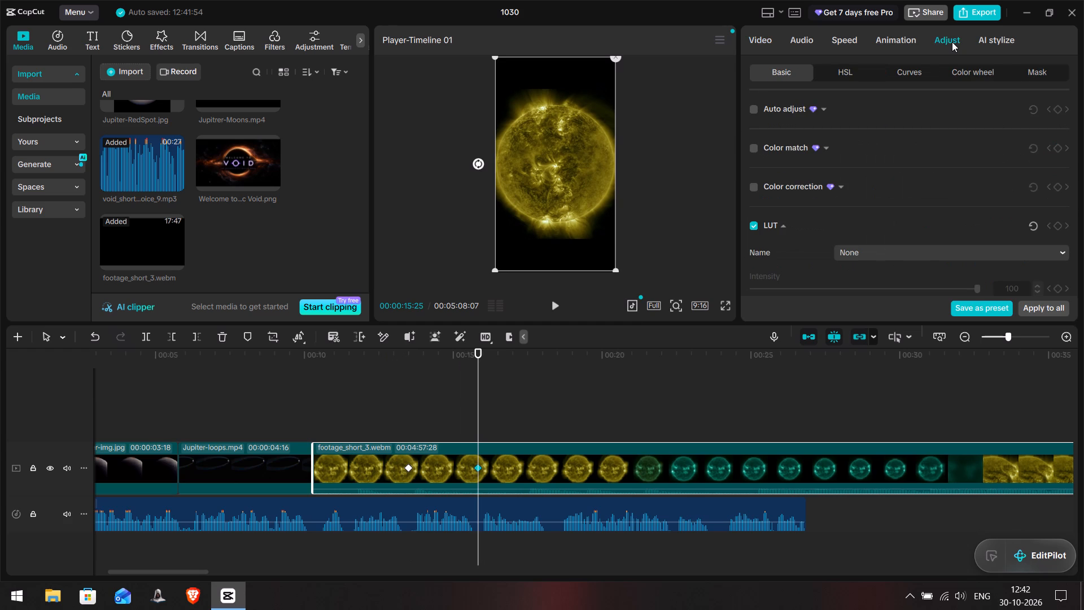
{"action": "left_click", "coordinate": [973, 71]}
{"action": "scroll", "coordinate": [823, 233], "scroll_direction": "down", "scroll_amount": 1}
{"action": "left_click_drag", "start_coordinate": [800, 162], "coordinate": [801, 173]}
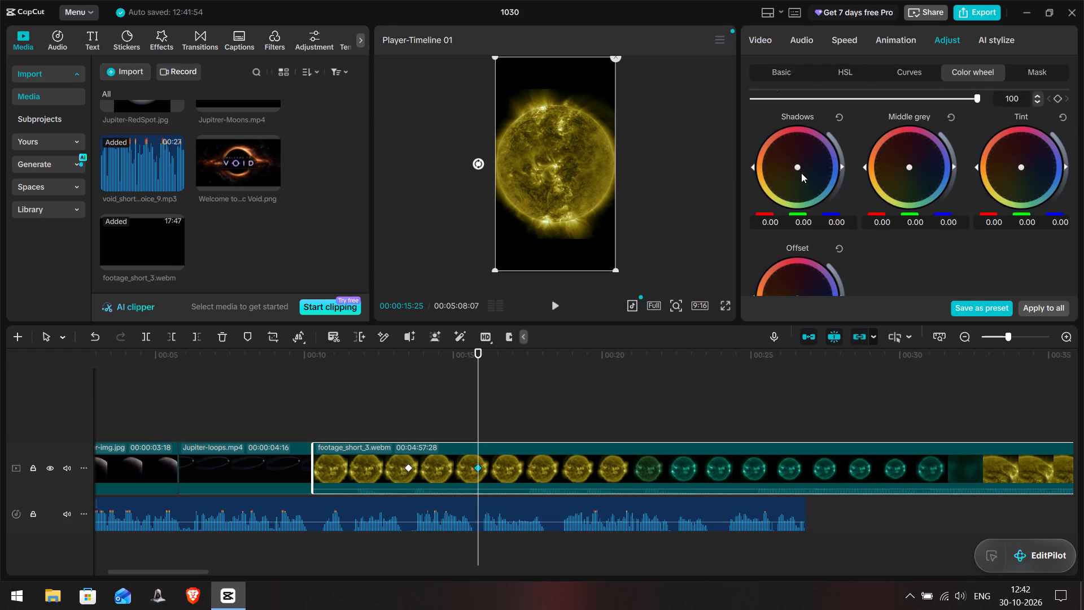
{"action": "left_click_drag", "start_coordinate": [801, 173], "coordinate": [801, 168]}
{"action": "left_click_drag", "start_coordinate": [799, 167], "coordinate": [788, 207]}
{"action": "left_click_drag", "start_coordinate": [788, 207], "coordinate": [336, 129]}
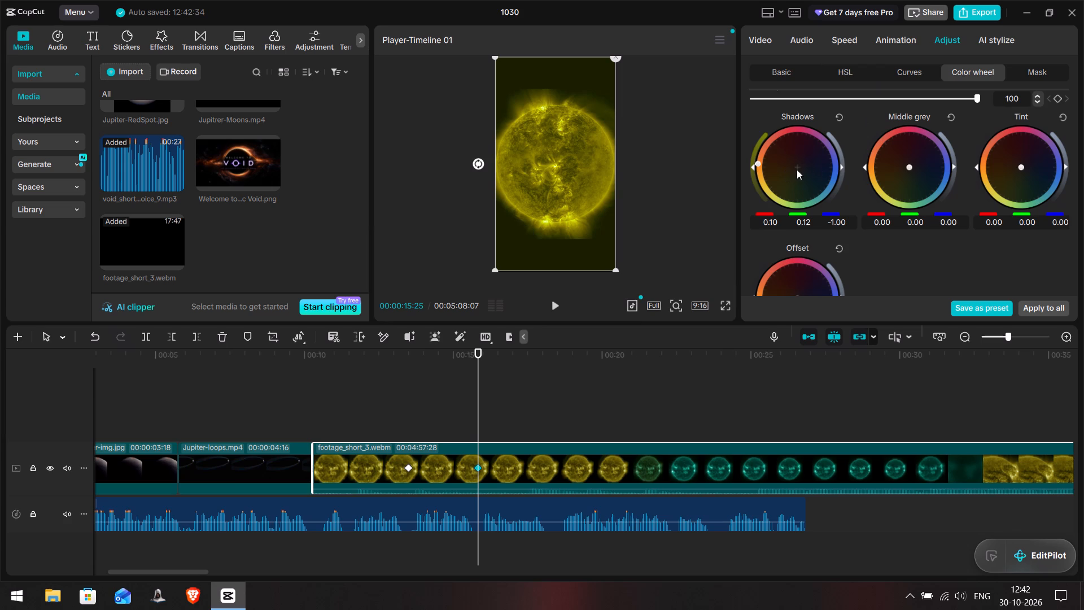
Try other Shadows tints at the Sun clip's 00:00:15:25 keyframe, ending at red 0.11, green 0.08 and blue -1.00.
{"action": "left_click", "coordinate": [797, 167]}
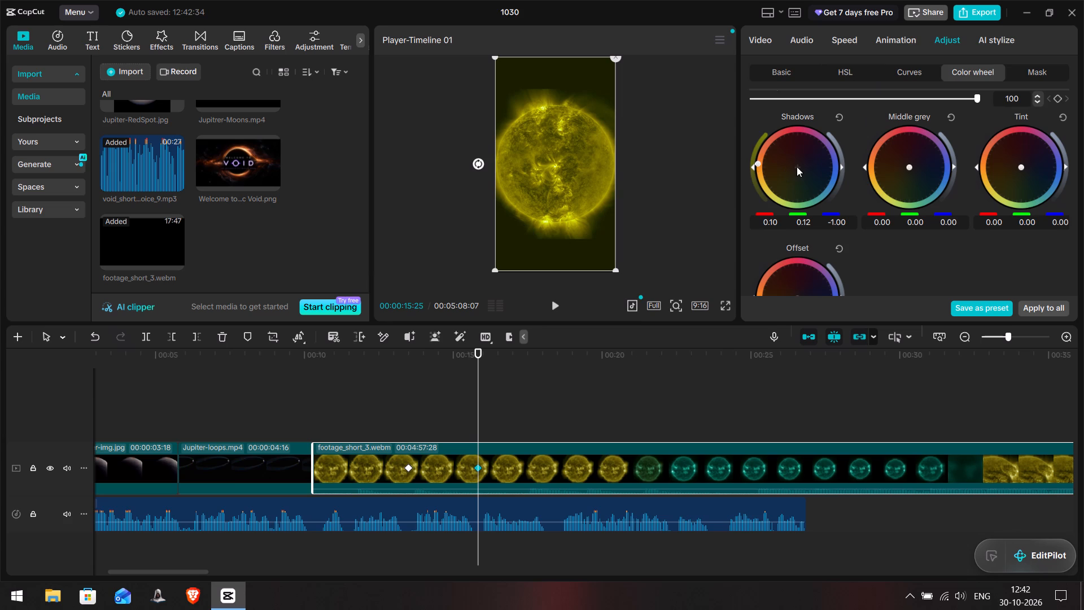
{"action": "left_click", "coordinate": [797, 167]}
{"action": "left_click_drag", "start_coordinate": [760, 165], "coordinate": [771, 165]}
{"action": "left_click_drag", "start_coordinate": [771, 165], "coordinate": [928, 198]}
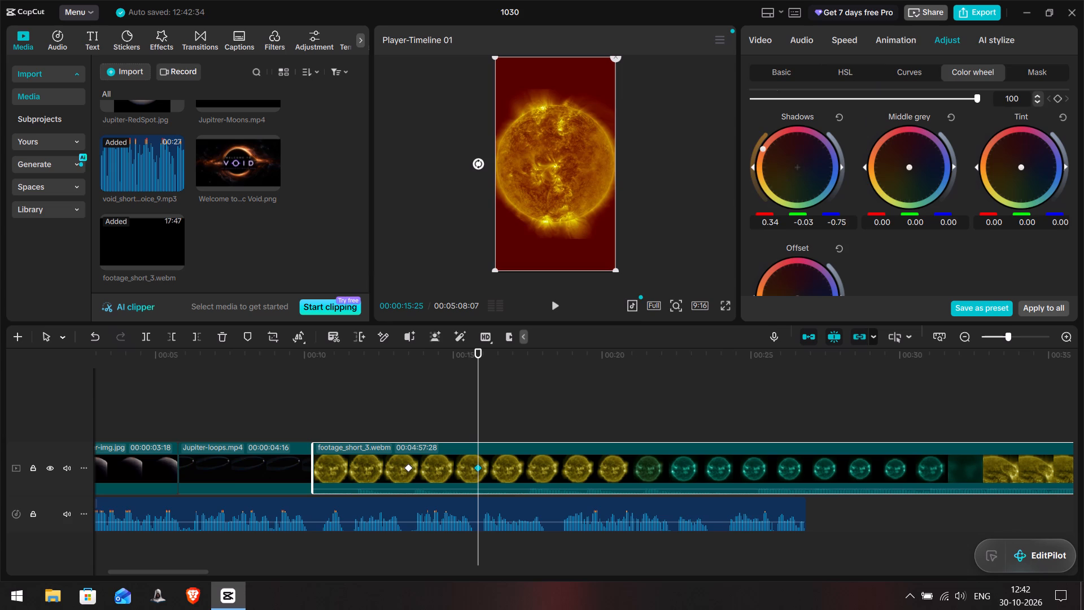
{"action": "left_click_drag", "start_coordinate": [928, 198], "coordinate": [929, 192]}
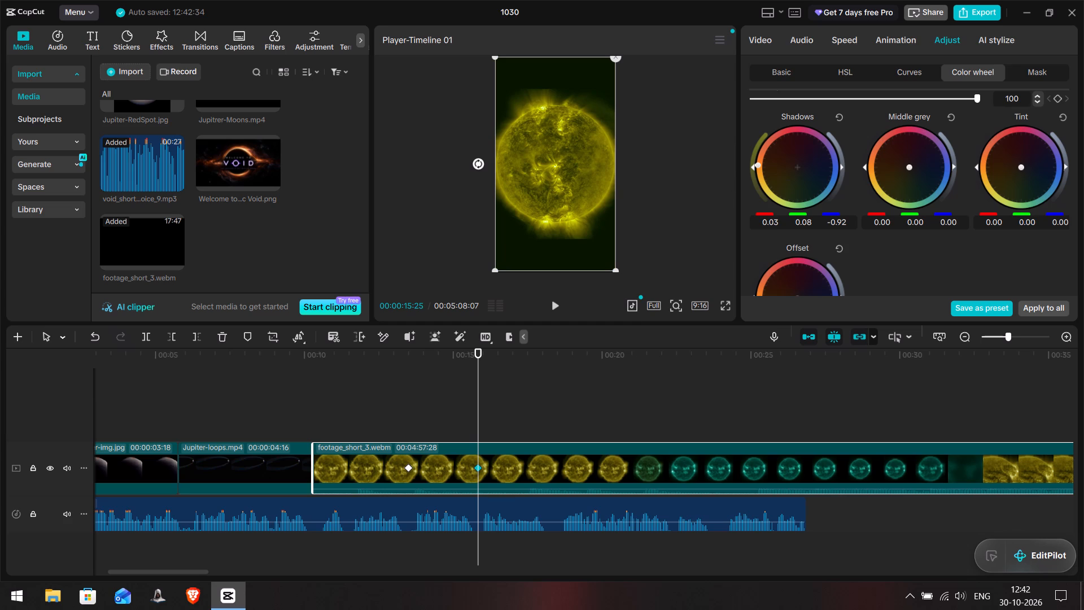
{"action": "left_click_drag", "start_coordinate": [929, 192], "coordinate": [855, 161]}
Bring the Sun clip's Shadows tint close to neutral at 00:00:15:25, with red -0.01, green 0.02 and blue -0.14.
{"action": "left_click", "coordinate": [809, 161]}
{"action": "left_click", "coordinate": [798, 165]}
{"action": "left_click_drag", "start_coordinate": [790, 165], "coordinate": [801, 163]}
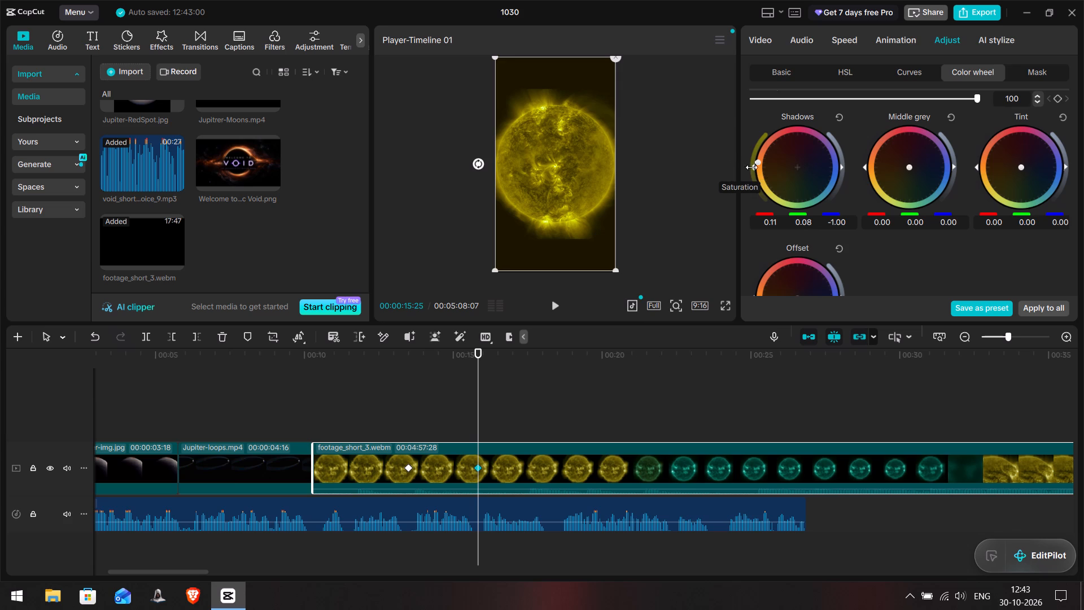
{"action": "left_click_drag", "start_coordinate": [758, 163], "coordinate": [759, 163]}
{"action": "left_click_drag", "start_coordinate": [759, 163], "coordinate": [1051, 0]}
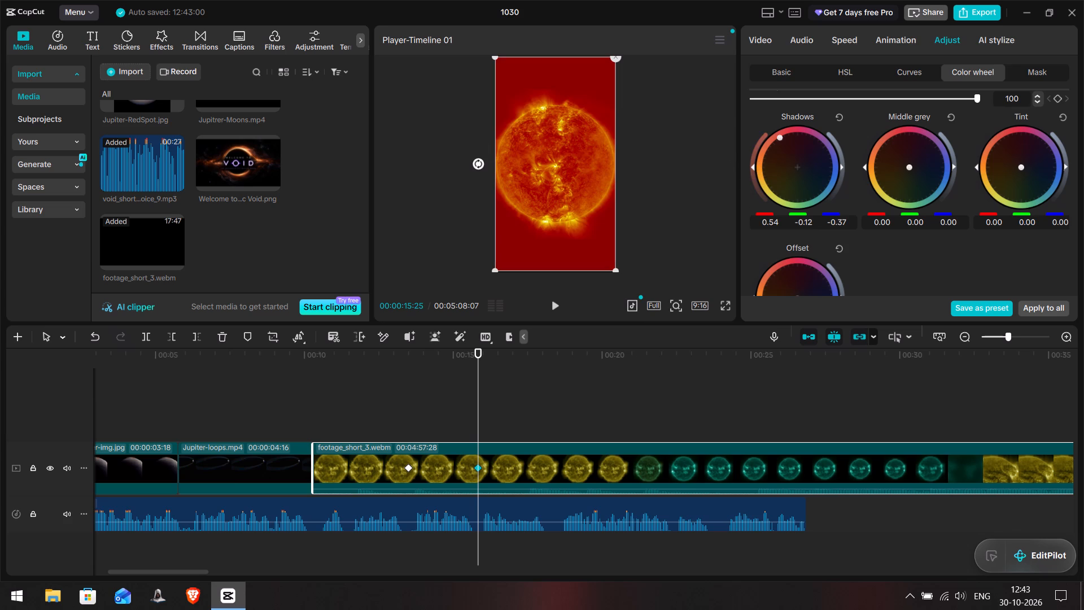
{"action": "left_click_drag", "start_coordinate": [1051, 0], "coordinate": [1083, 207]}
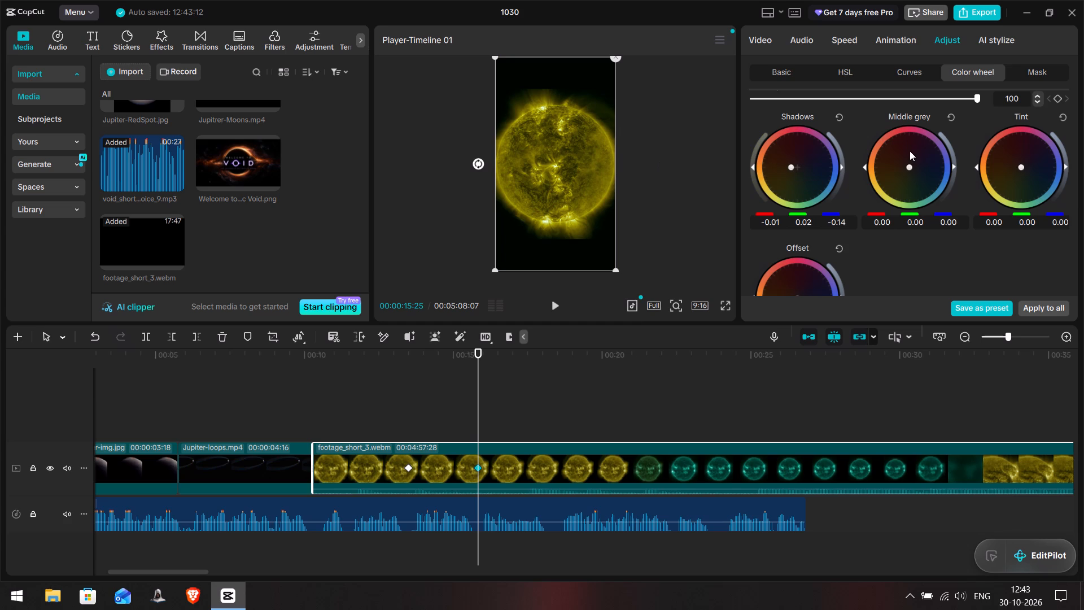